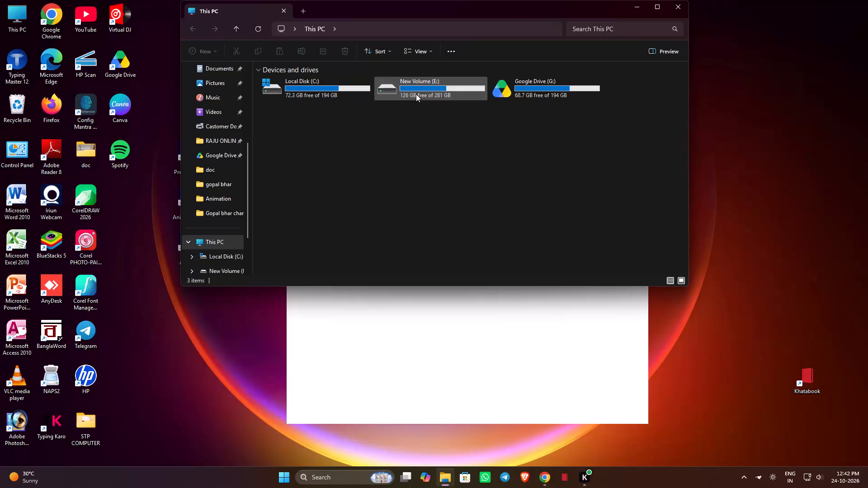
Open the man anime FLA file from the Animation folder on New Volume (E:).
double_click(416, 94)
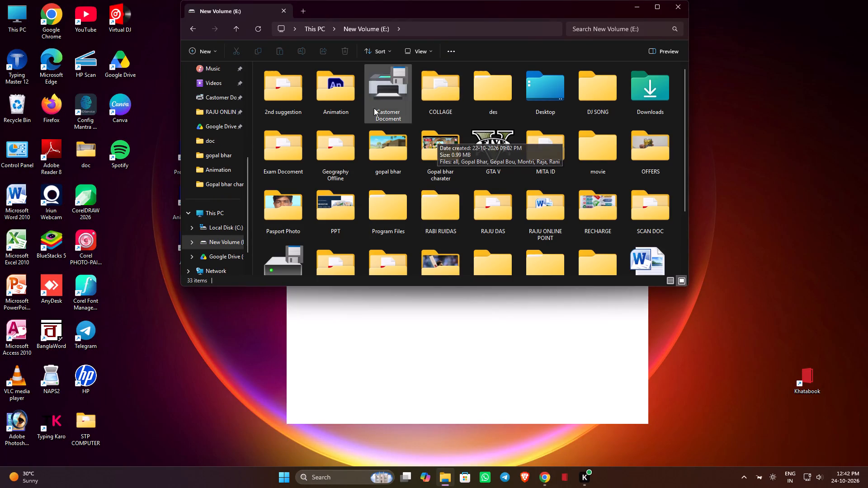
double_click(345, 94)
double_click(383, 99)
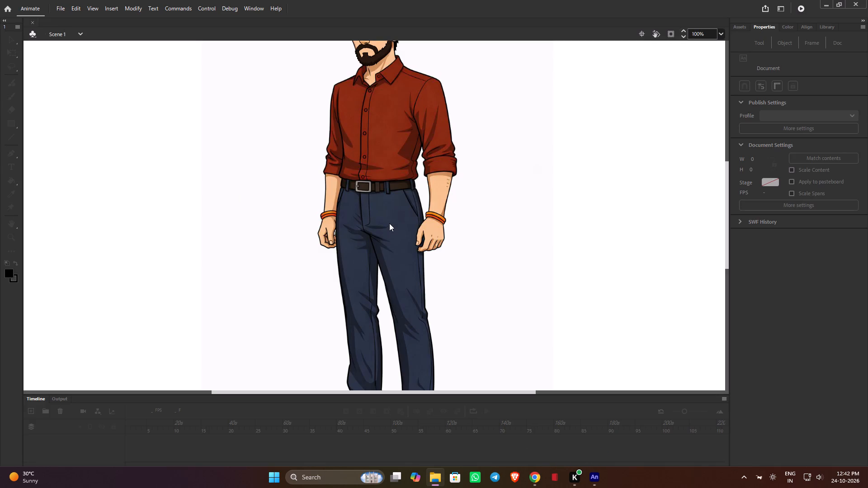
Clip the content that extends outside the stage around the man character.
scroll(389, 223, up, 6)
scroll(389, 223, down, 2)
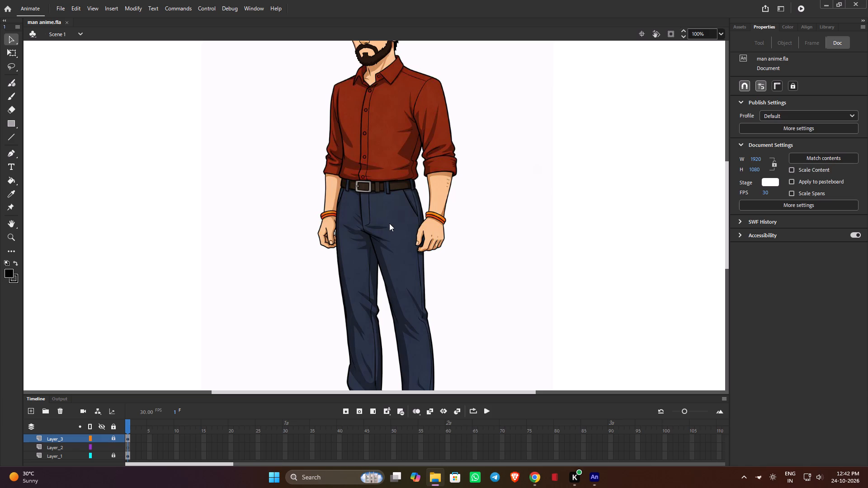
scroll(351, 286, down, 3)
scroll(351, 281, up, 2)
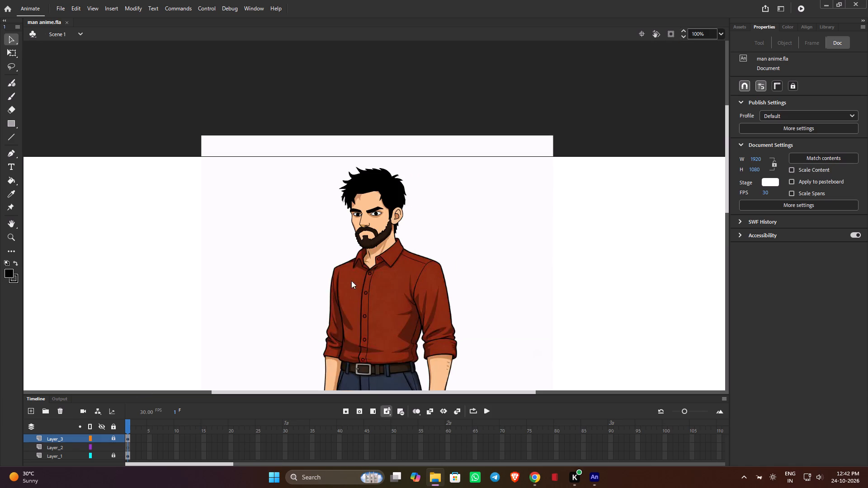
scroll(352, 280, down, 2)
click(672, 34)
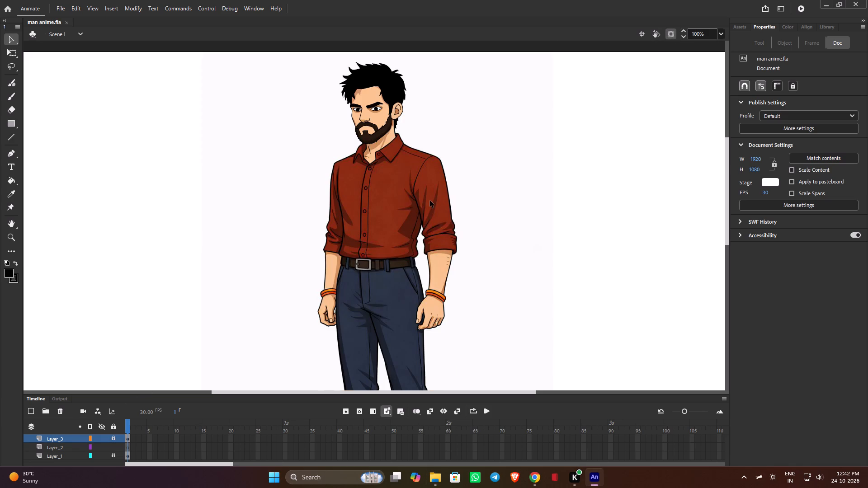
Examine the man's face, hair, beard, neck and red shirt collar up close.
ctrl+scroll(430, 201, up, 4)
scroll(423, 216, up, 2)
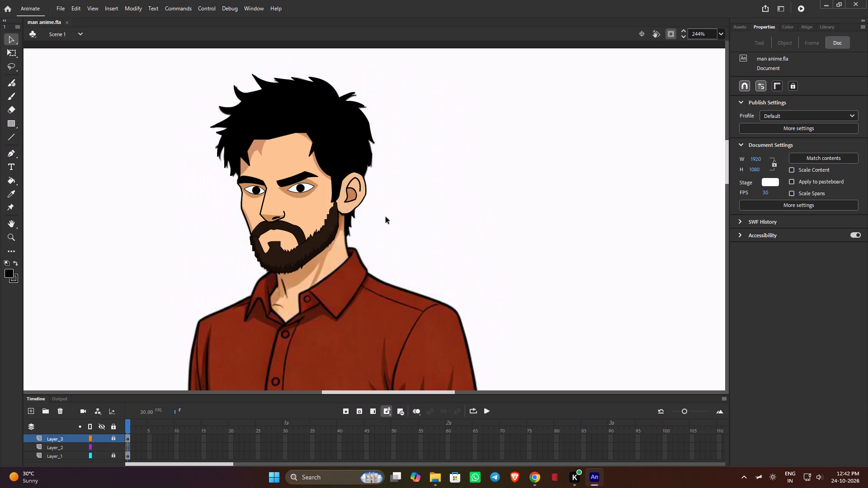
shift+scroll(397, 228, down, 1)
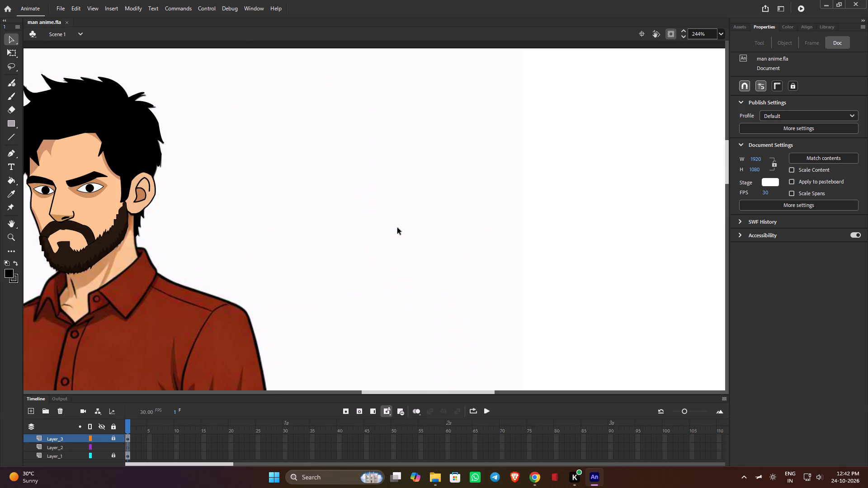
shift+scroll(397, 228, up, 1)
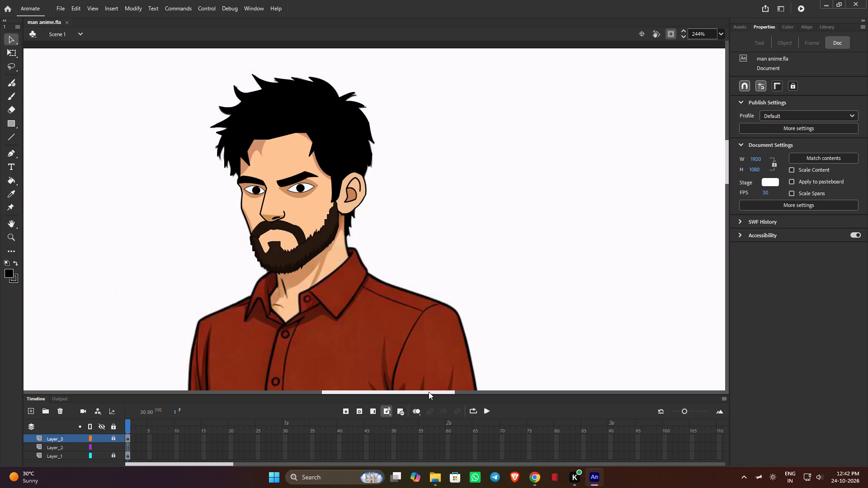
drag(428, 392, 416, 389)
ctrl+scroll(450, 305, up, 1)
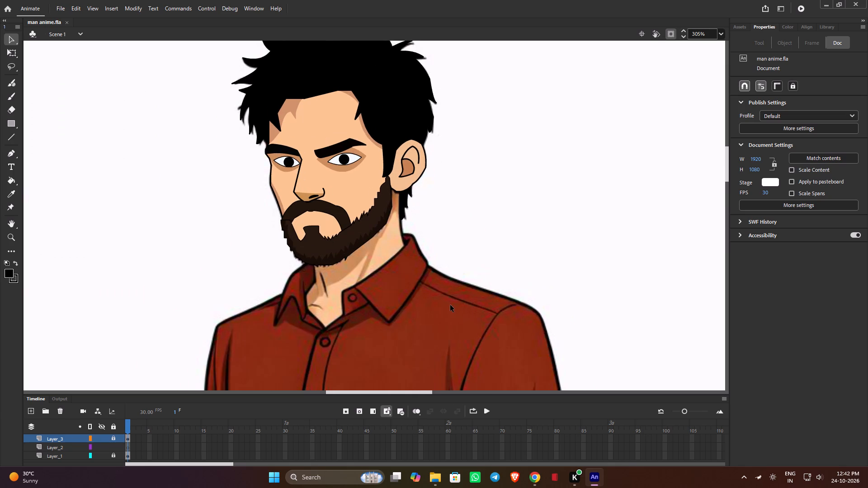
ctrl+scroll(450, 305, up, 1)
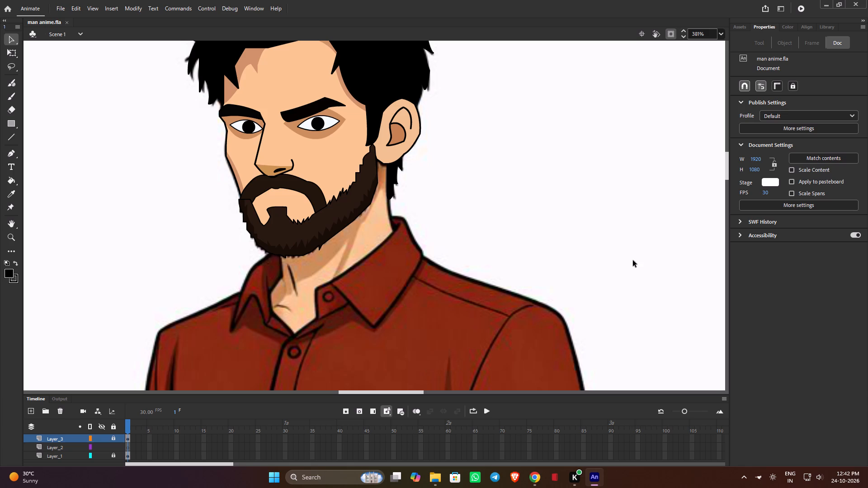
drag(726, 170, 728, 163)
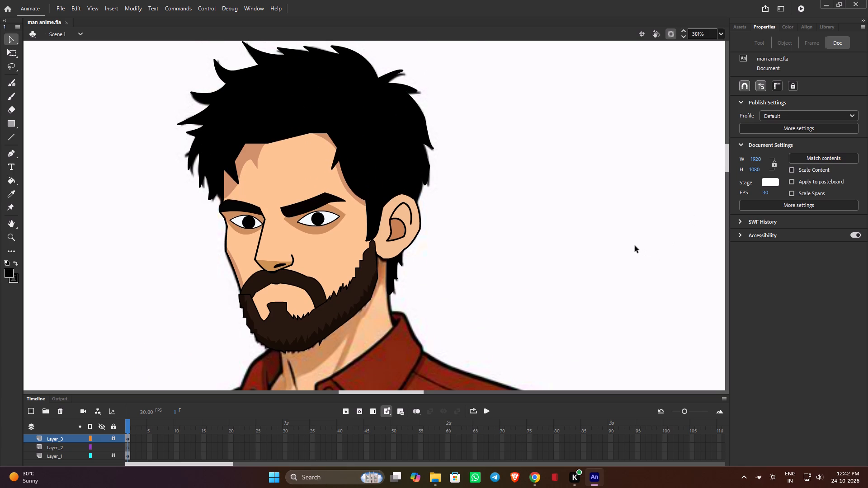
ctrl+scroll(635, 246, down, 1)
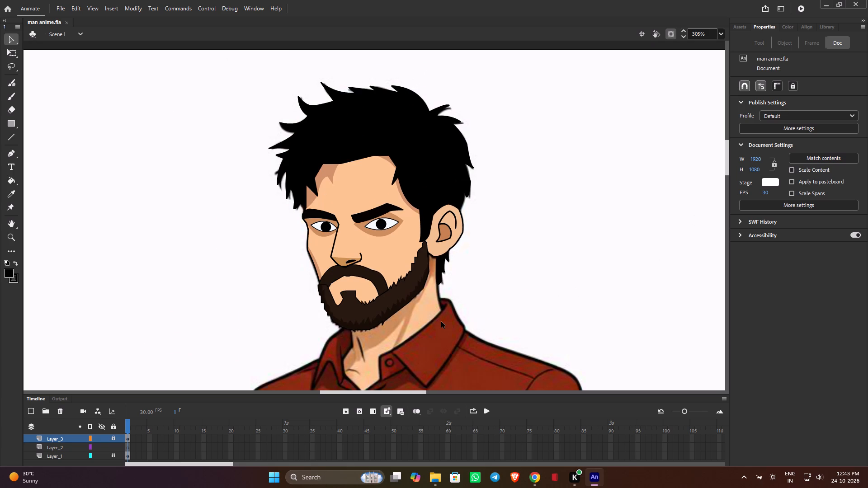
scroll(441, 322, down, 1)
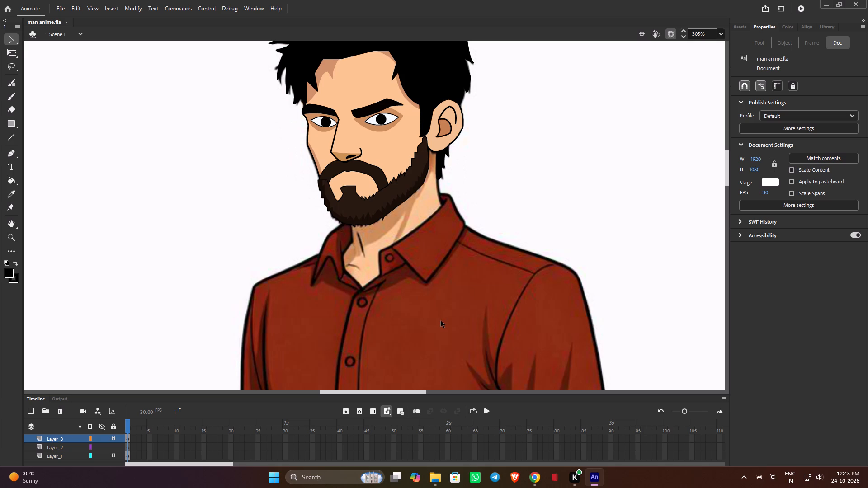
Make Layer_2 the active layer in the timeline.
click(64, 448)
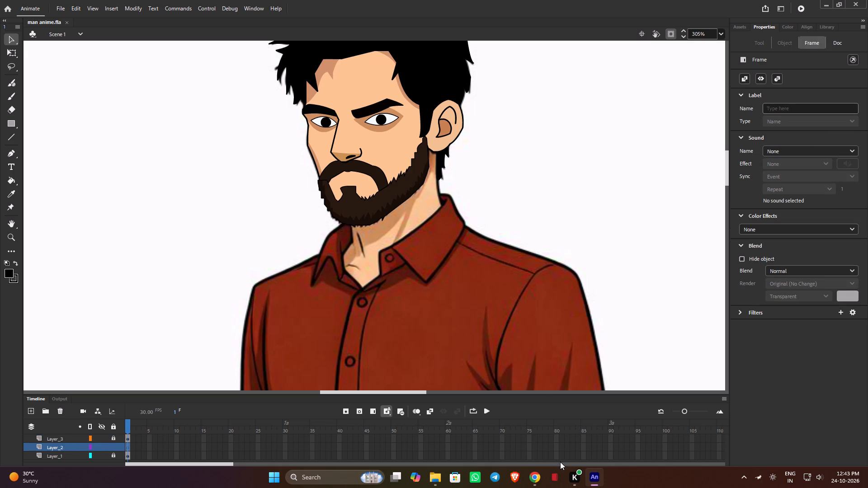
Minimize the animation document's window to return to the Animation folder in File Explorer.
click(830, 3)
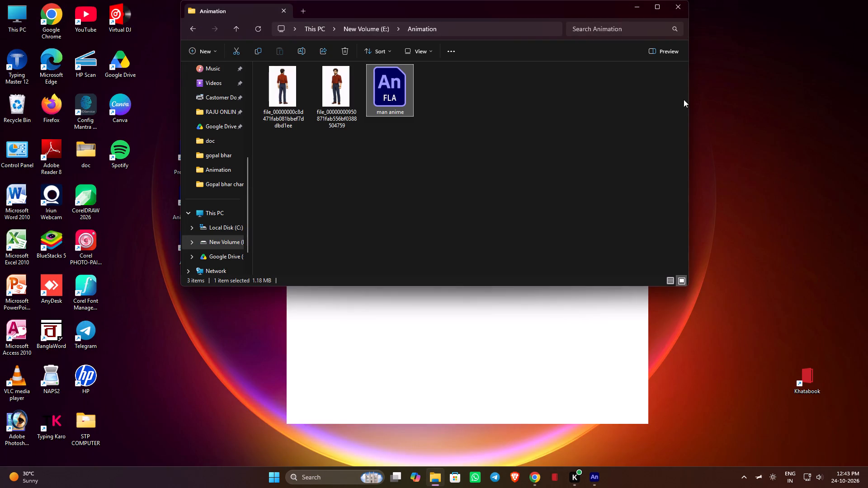
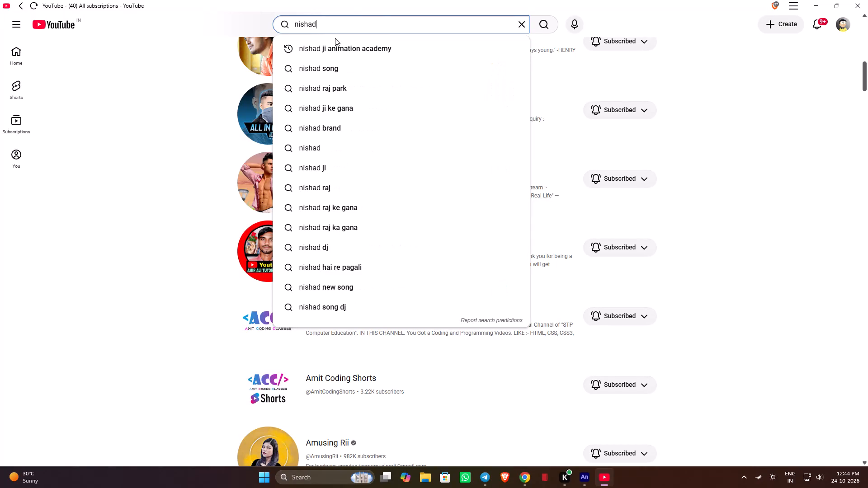
Search YouTube for nishad ji animation academy and open the Nishad Ji Animation Academy channel.
click(350, 47)
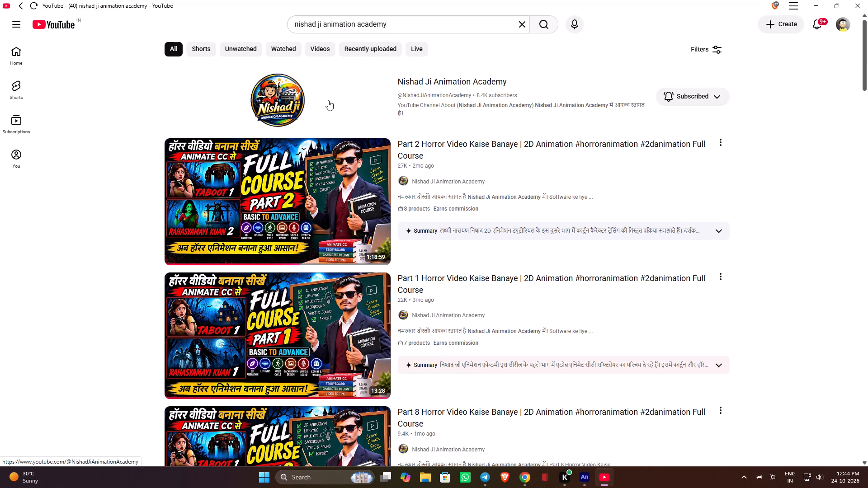
click(328, 100)
Open the channel's Part 1 Horror Video Kaise Banaye course video and skip ahead to about 6:53.
scroll(211, 149, down, 2)
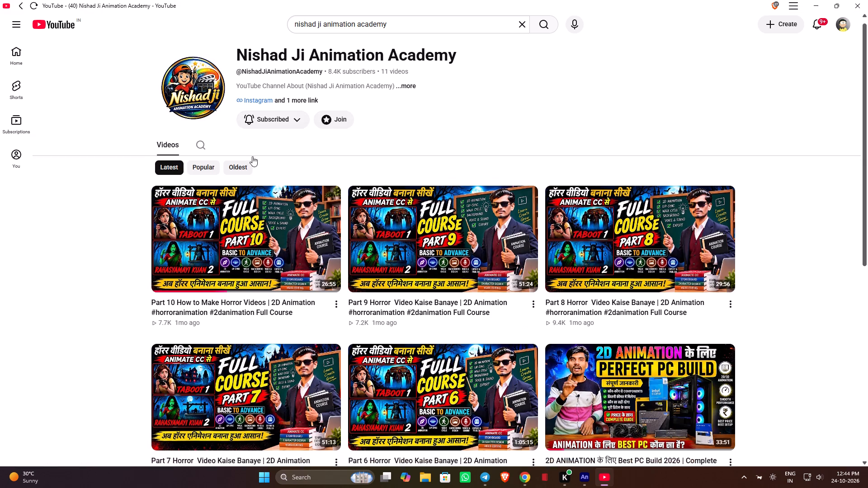
scroll(252, 156, down, 9)
click(465, 340)
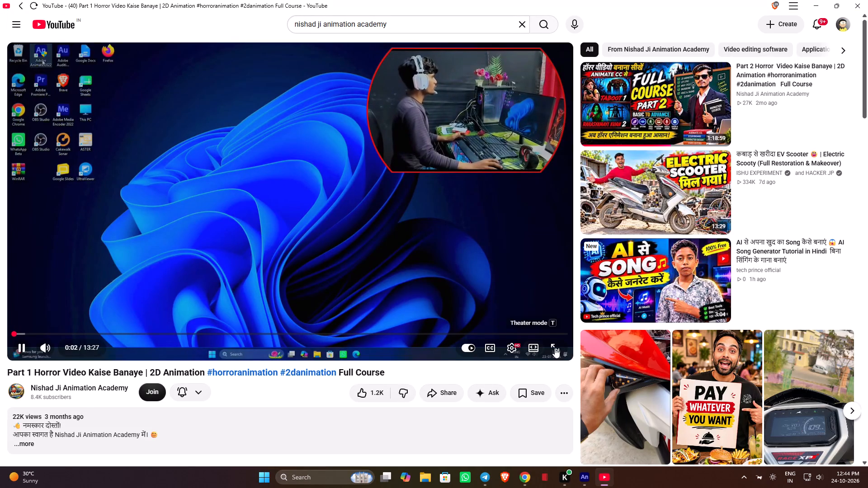
click(555, 348)
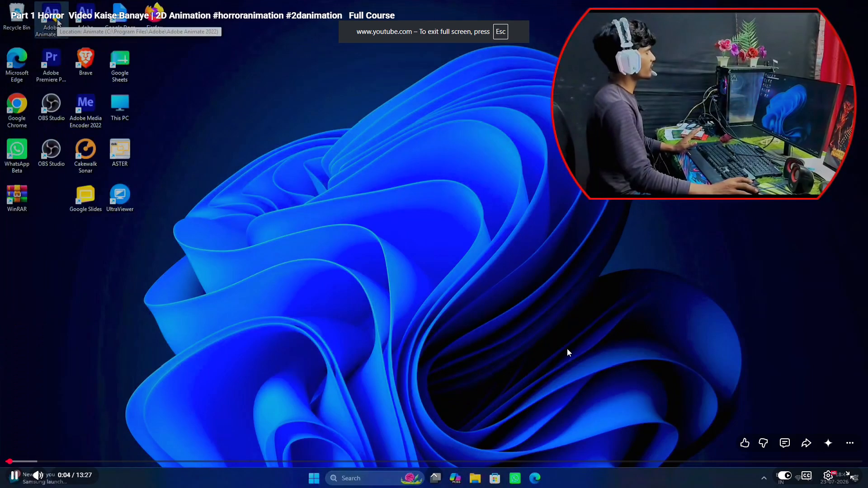
key(Escape)
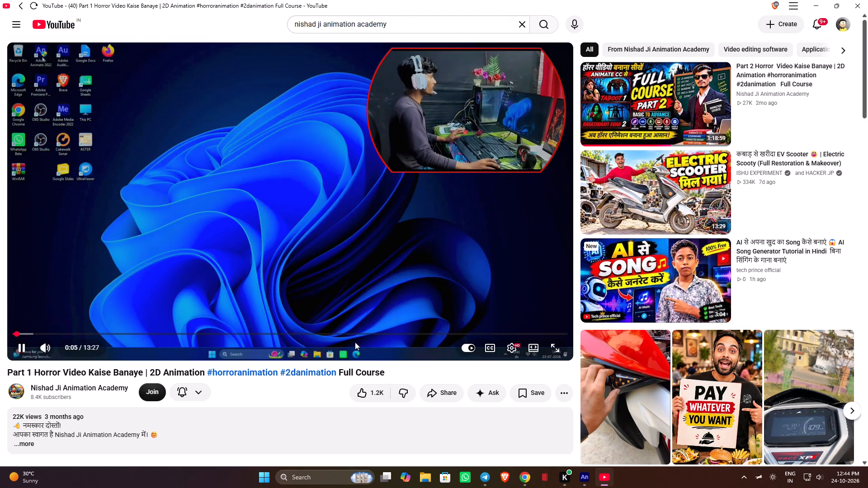
click(277, 333)
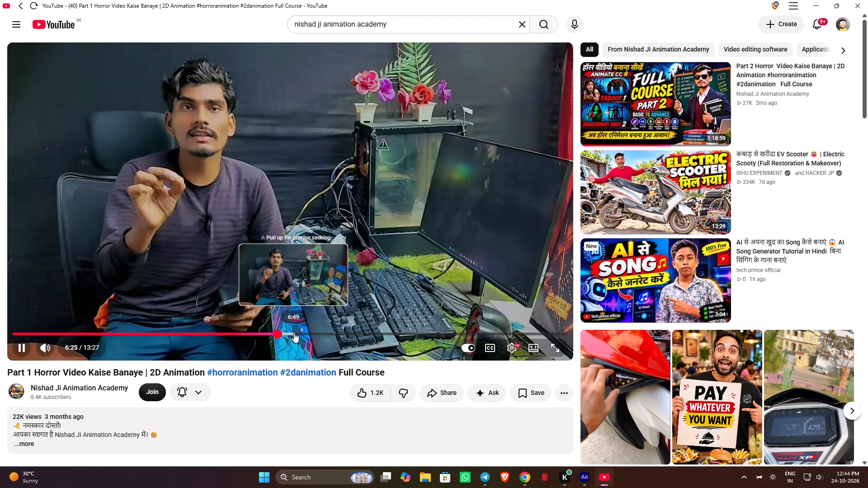
click(296, 332)
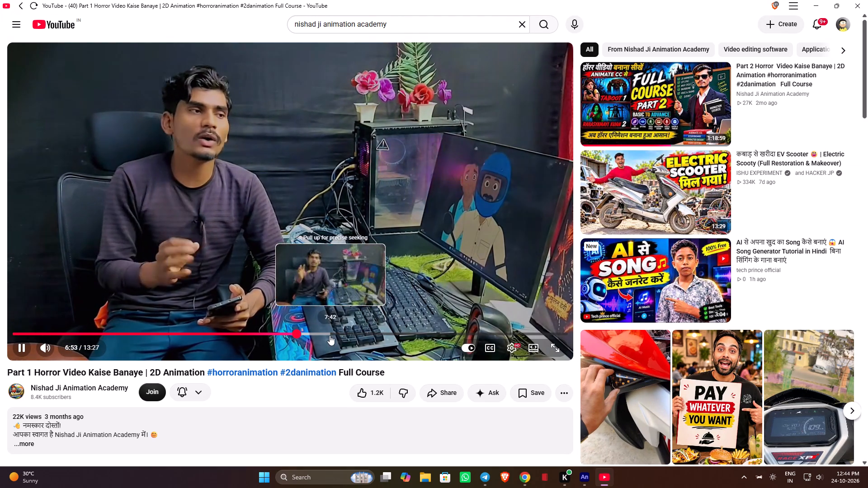
Return to the channel's video list and open the Part 2 Horror Video Kaise Banaye video in the regular watch view.
key(i)
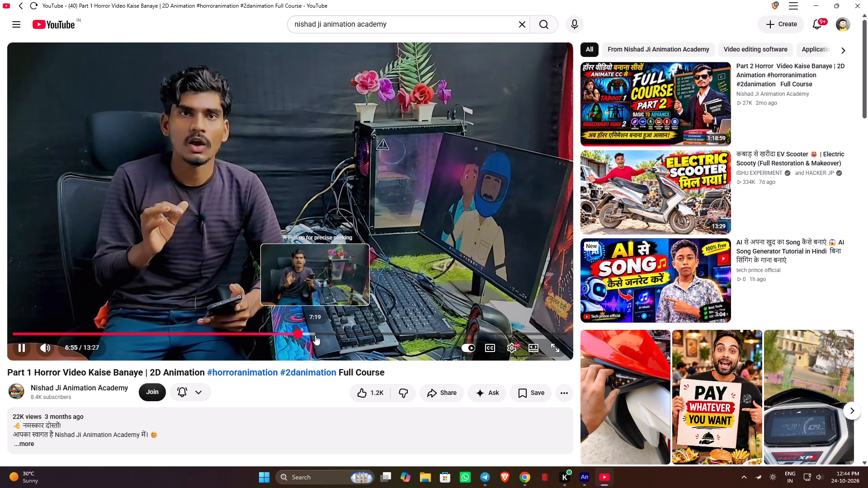
scroll(387, 332, down, 2)
scroll(387, 332, up, 2)
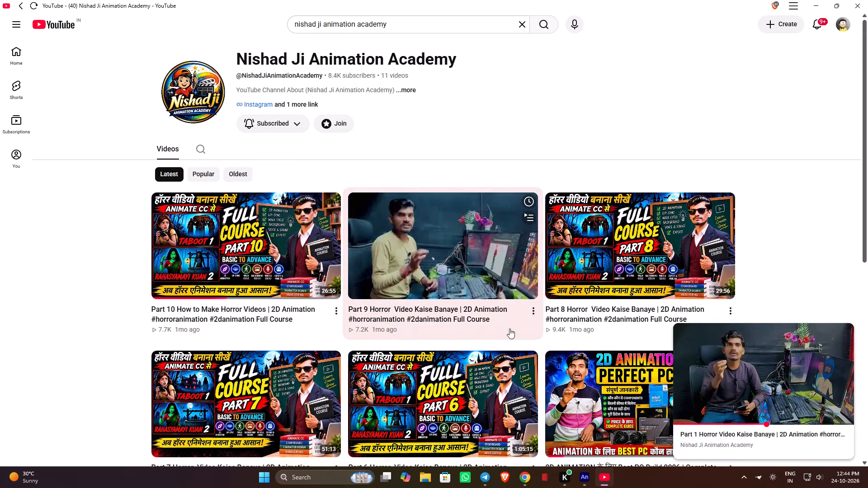
scroll(462, 325, down, 11)
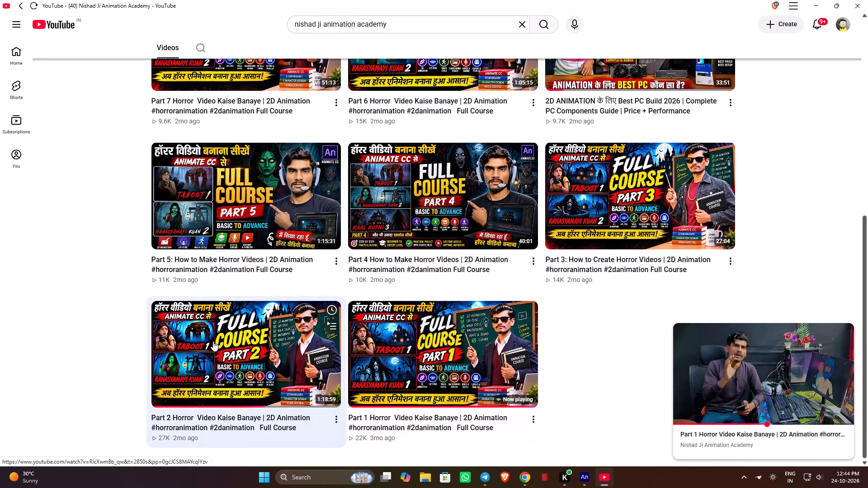
click(213, 341)
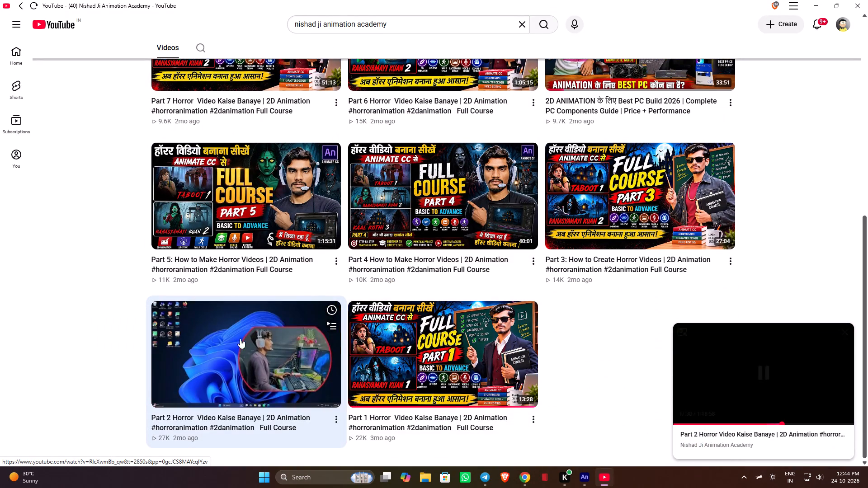
key(i)
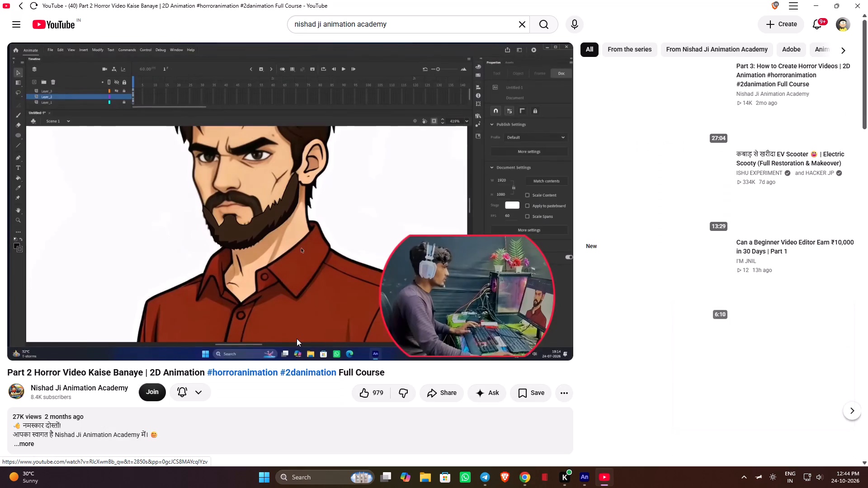
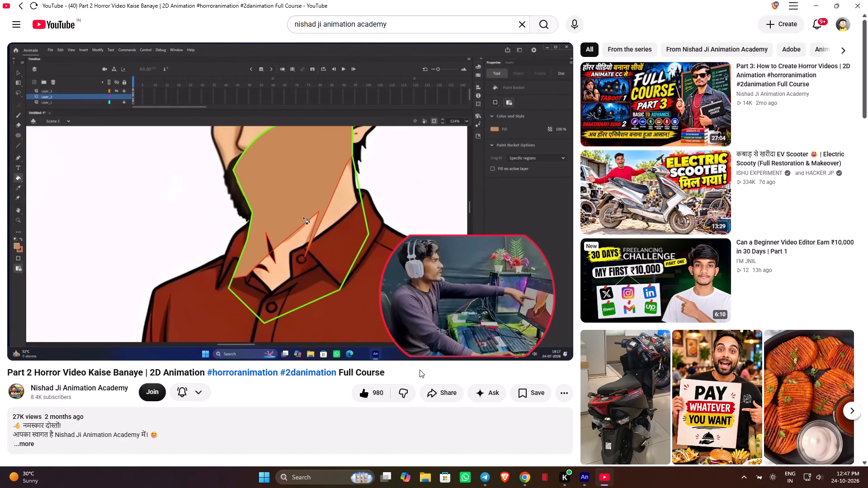
Rewind the tutorial slightly, watch the neck-colouring part and pause it at about 50:21.
key(Left)
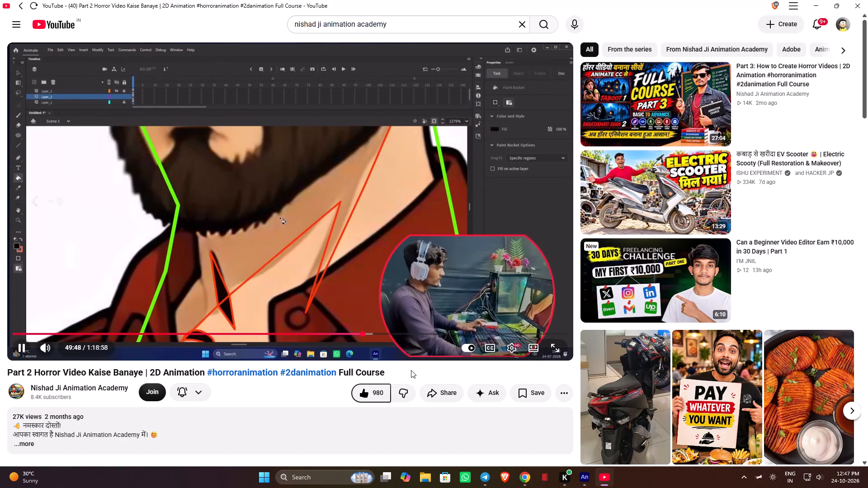
key(Left)
click(413, 368)
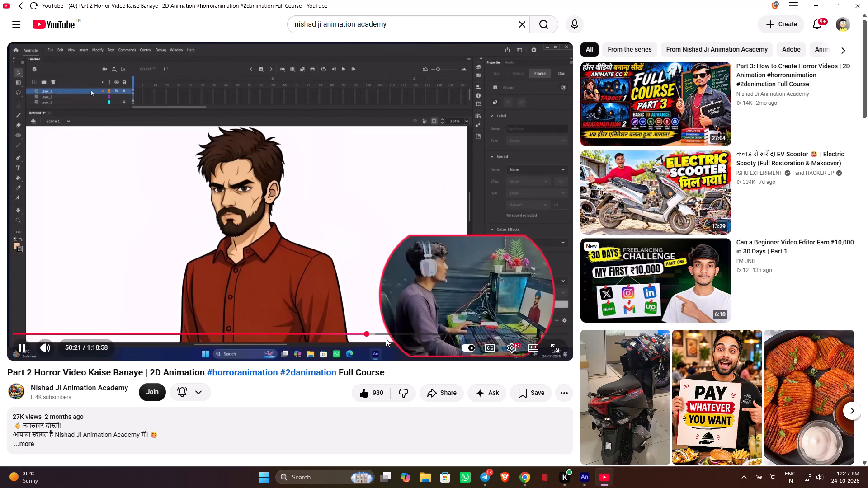
click(302, 286)
Switch to Adobe Animate, hide Layer_3 while keeping it locked, and display Layer_2 as outlines.
click(585, 474)
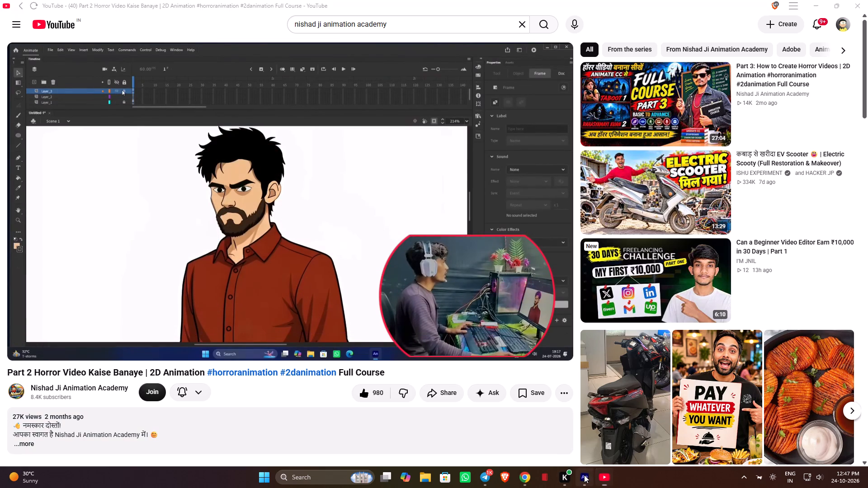
scroll(328, 321, up, 2)
scroll(328, 321, down, 1)
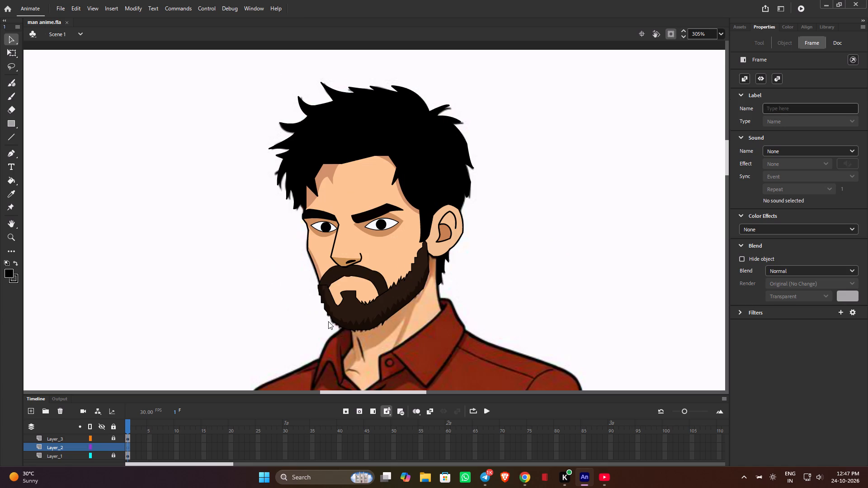
click(99, 435)
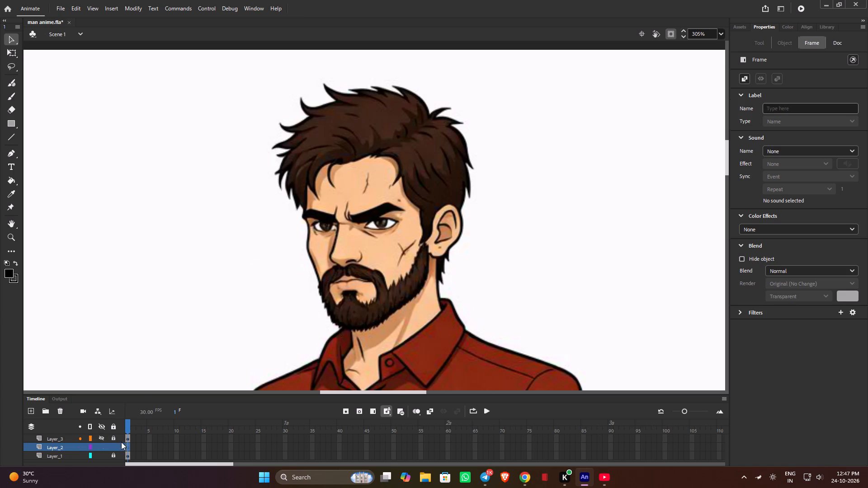
click(114, 437)
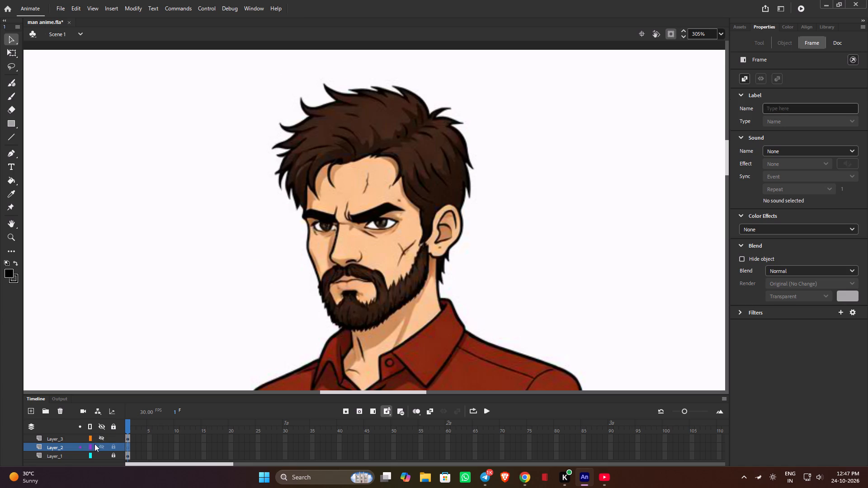
click(101, 437)
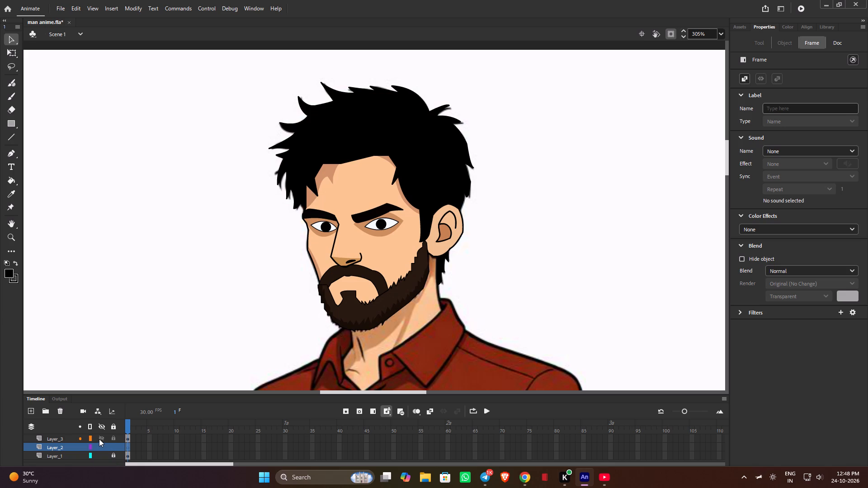
click(99, 439)
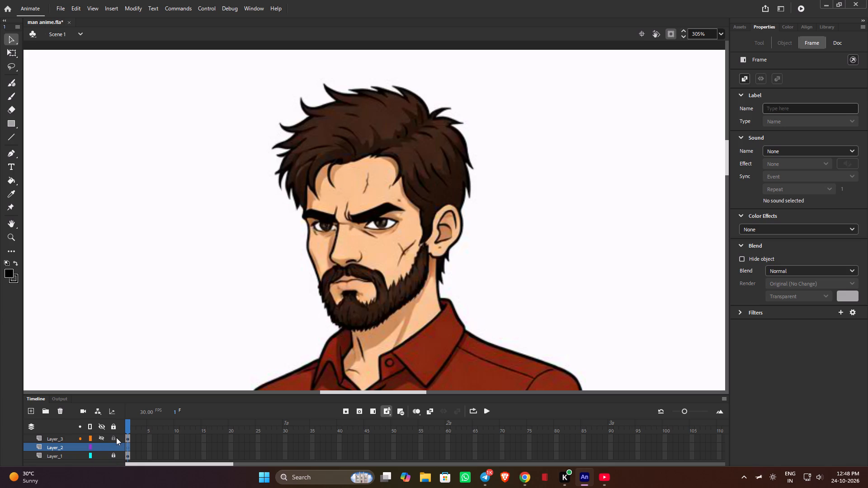
click(113, 437)
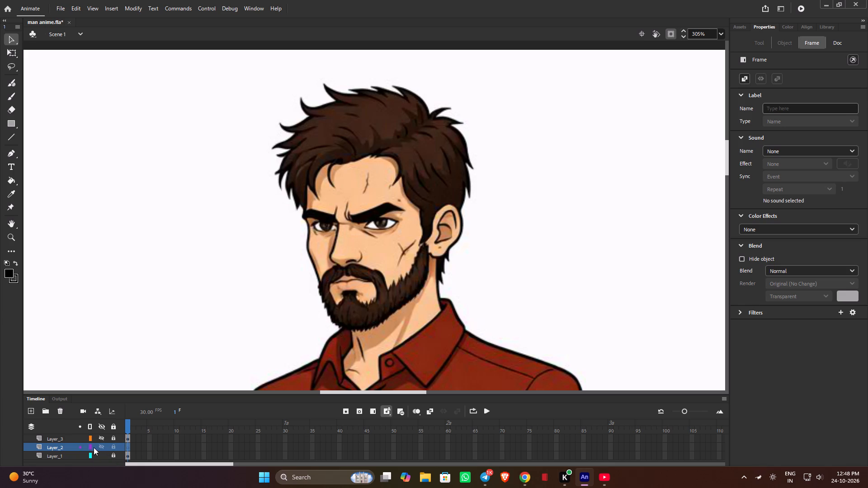
click(94, 447)
Set the Line tool's stroke colour to bright green #66FF00.
scroll(385, 326, down, 2)
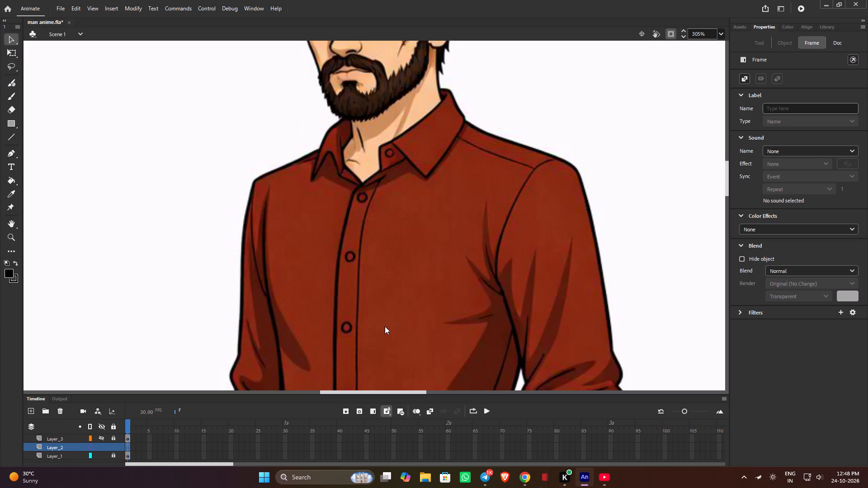
scroll(386, 326, up, 1)
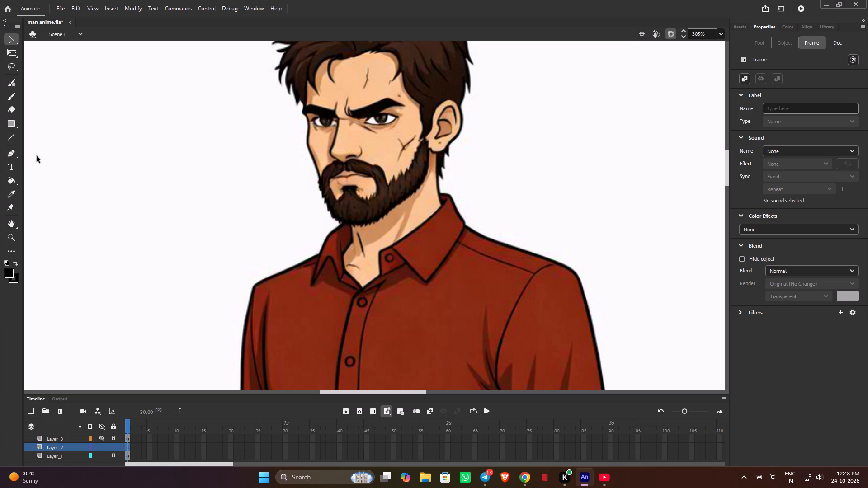
key(n)
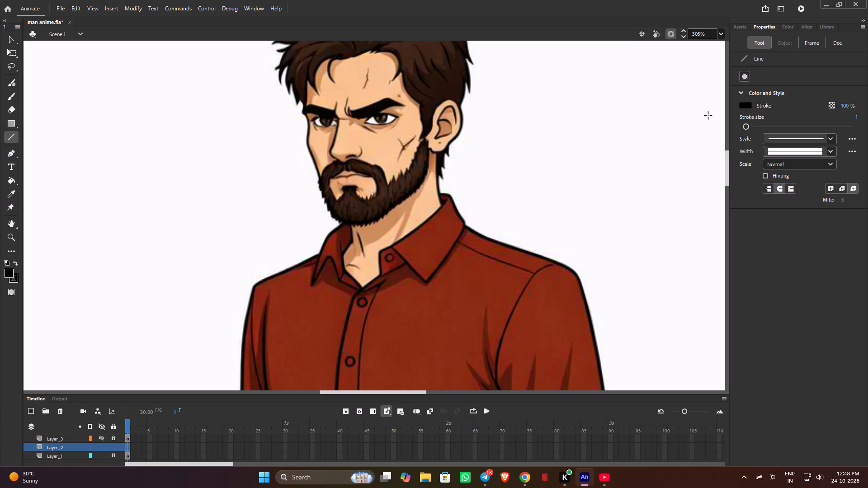
click(743, 105)
click(727, 134)
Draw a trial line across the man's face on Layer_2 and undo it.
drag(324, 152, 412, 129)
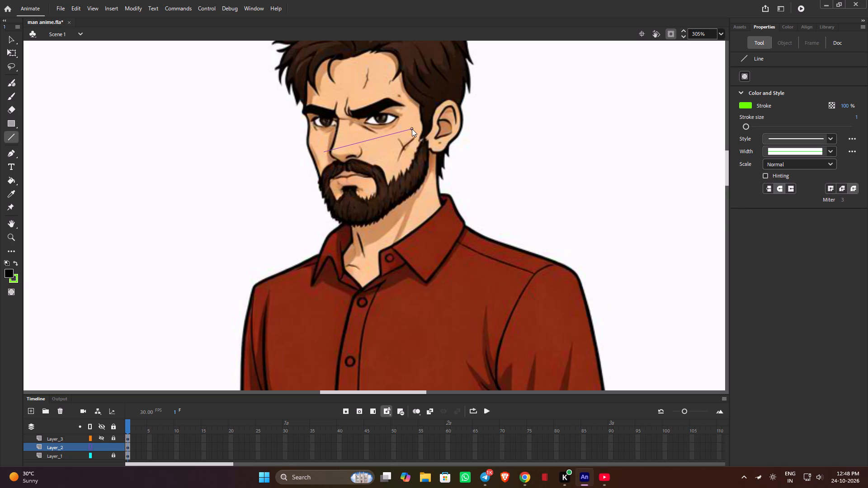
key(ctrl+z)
Highlight Layer_2 and Layer_3 in the timeline, keeping Layer_3 hidden.
click(82, 446)
click(90, 445)
scroll(297, 342, up, 2)
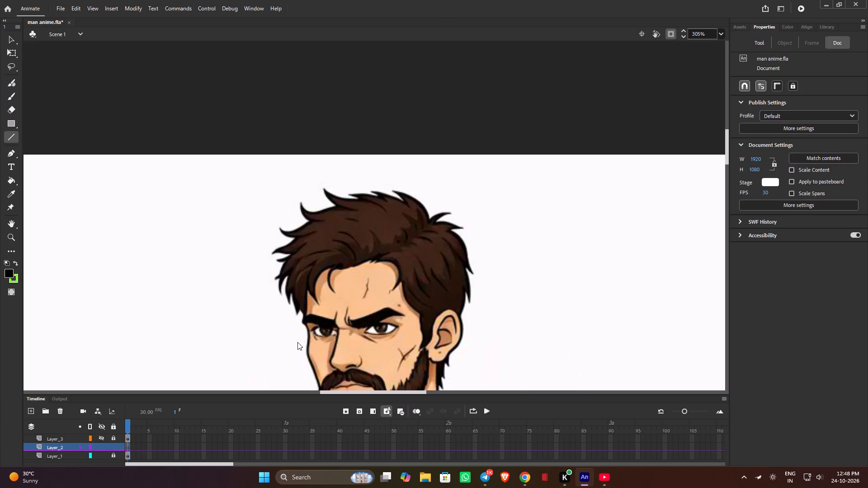
scroll(297, 342, down, 1)
click(81, 436)
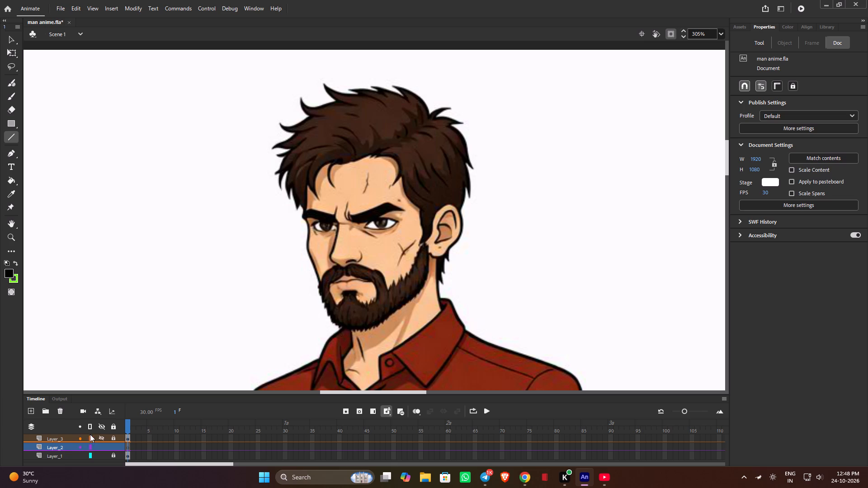
click(99, 436)
click(99, 436)
Set Layer_2 to outline display.
click(85, 456)
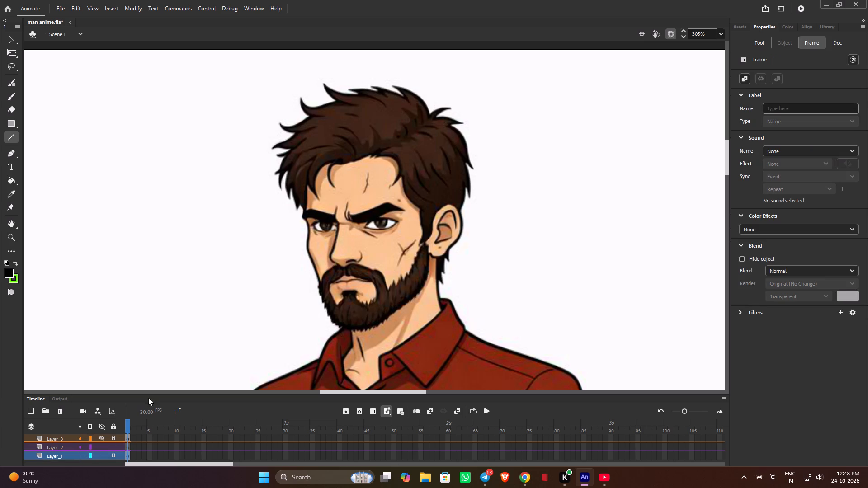
scroll(256, 366, down, 1)
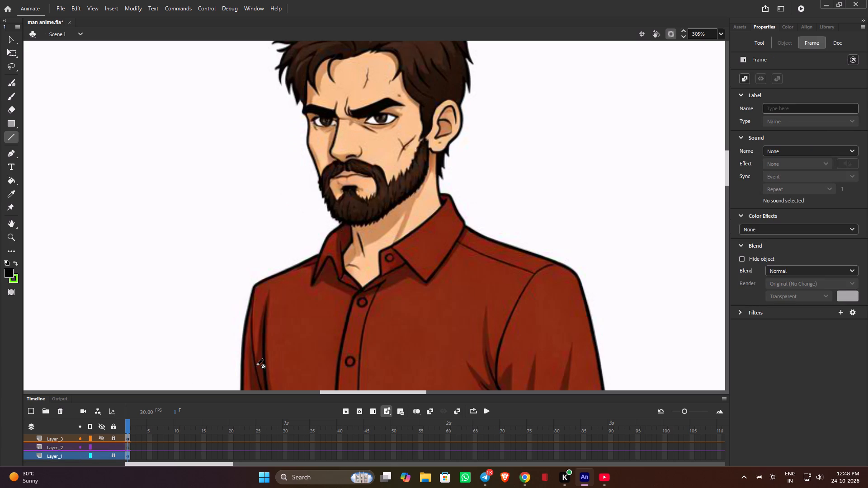
scroll(256, 366, up, 1)
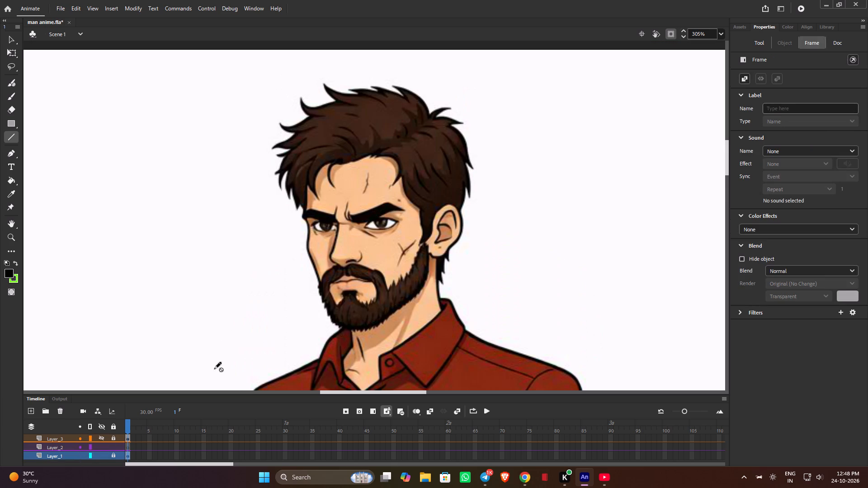
click(93, 446)
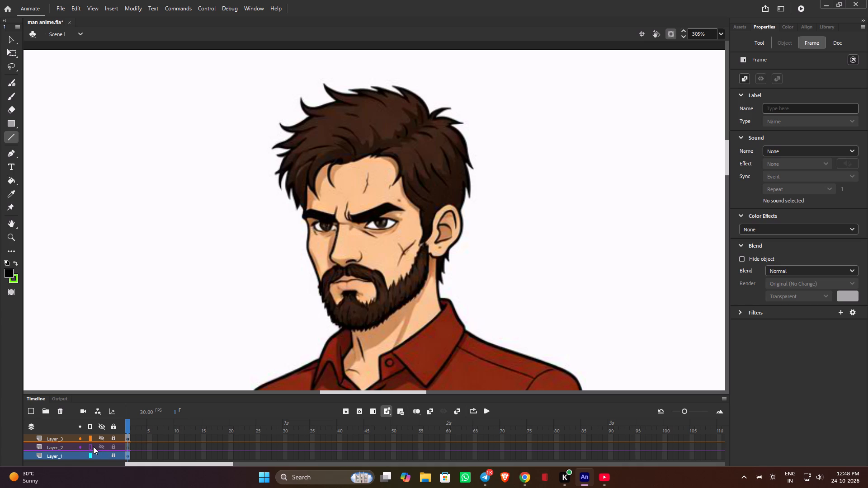
click(95, 445)
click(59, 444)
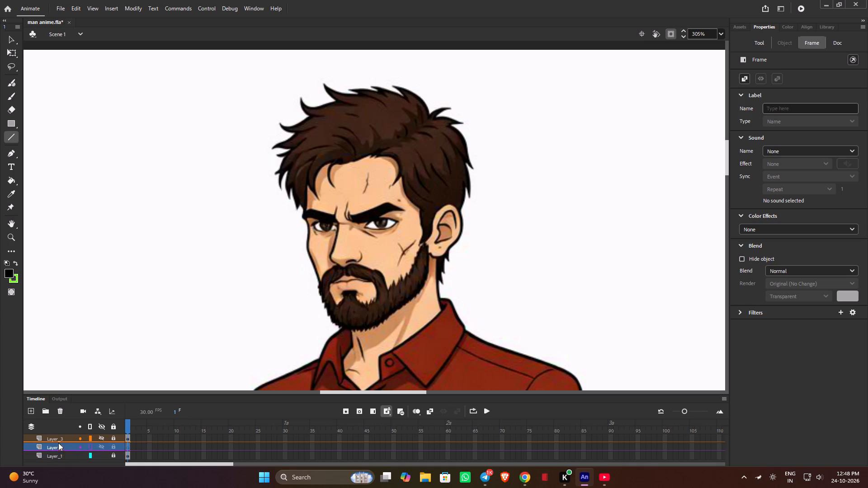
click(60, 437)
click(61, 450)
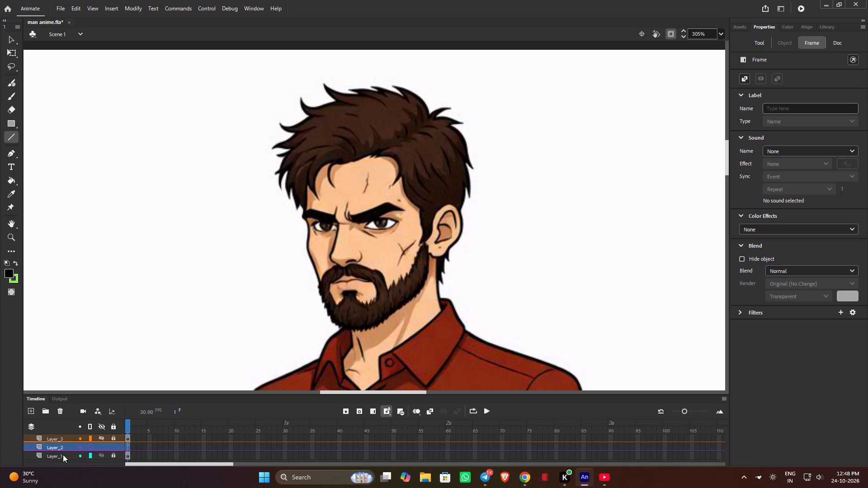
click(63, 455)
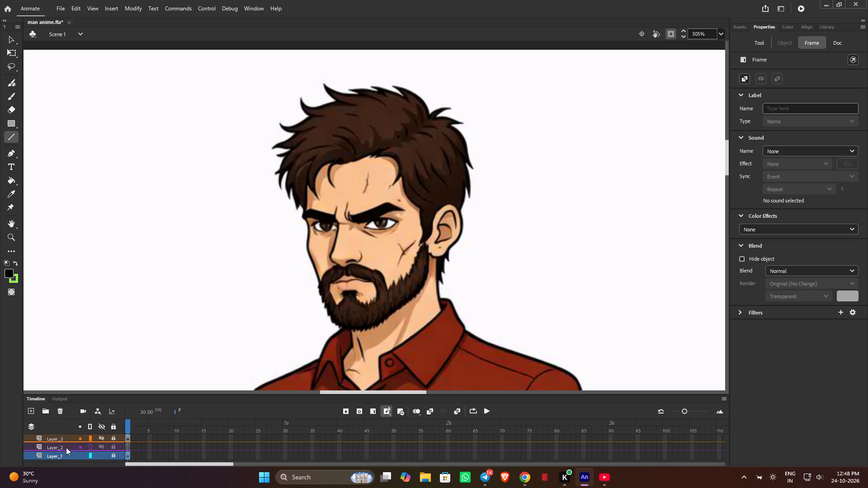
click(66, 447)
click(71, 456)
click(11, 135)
Make Layer_2 the active layer, unlocked and visible, and draw a straight line from the nose across the cheek to the scar.
click(71, 445)
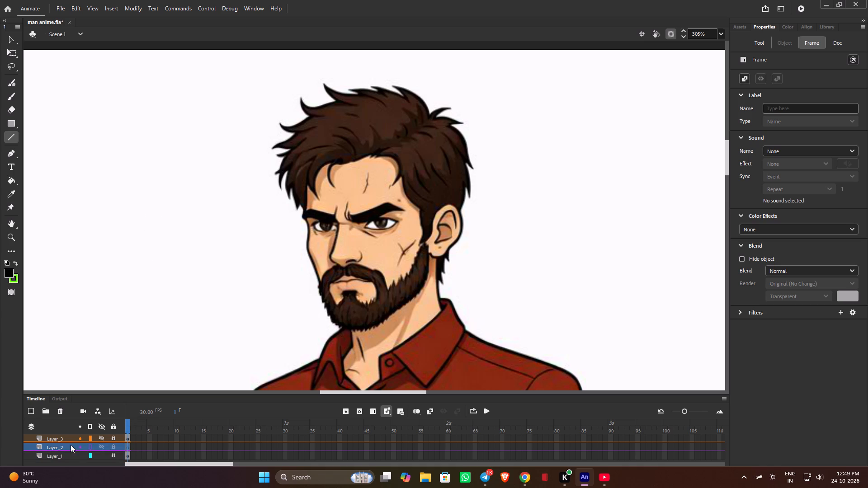
click(111, 444)
click(112, 445)
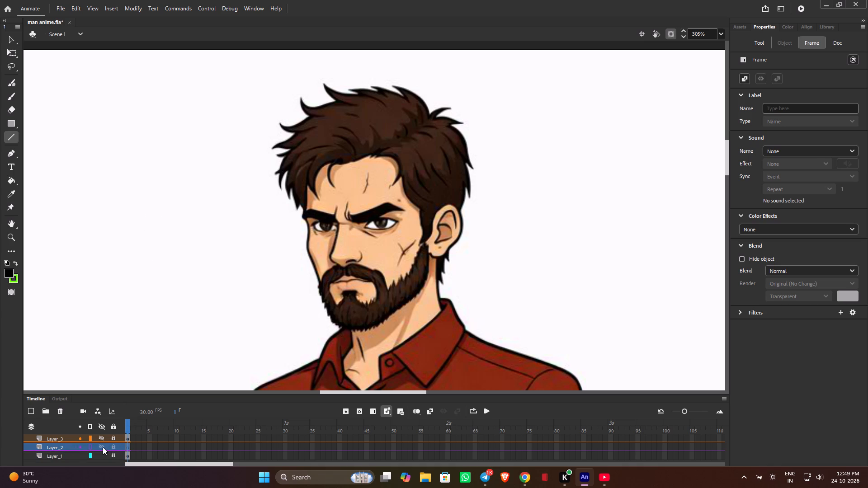
click(103, 447)
click(103, 447)
click(10, 137)
scroll(346, 263, down, 1)
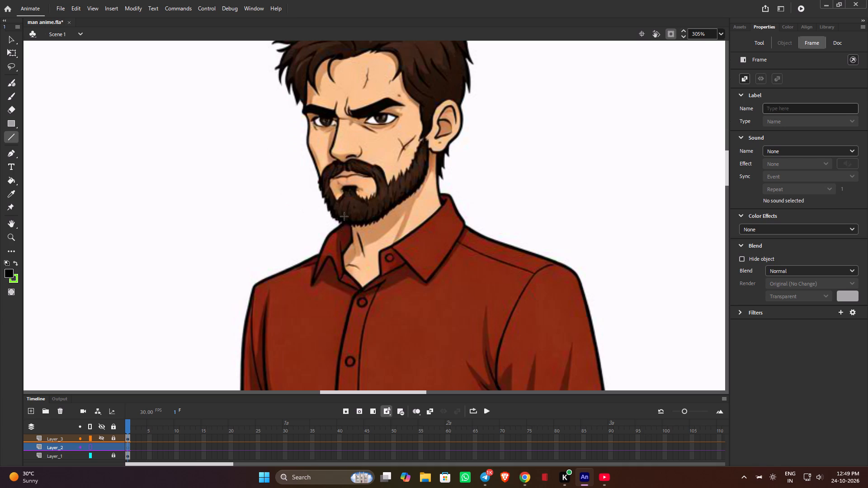
drag(333, 154, 393, 145)
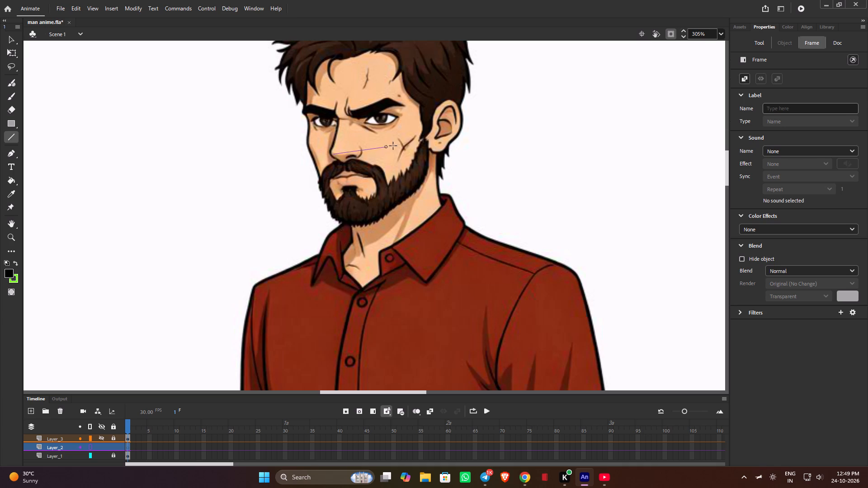
drag(393, 145, 414, 140)
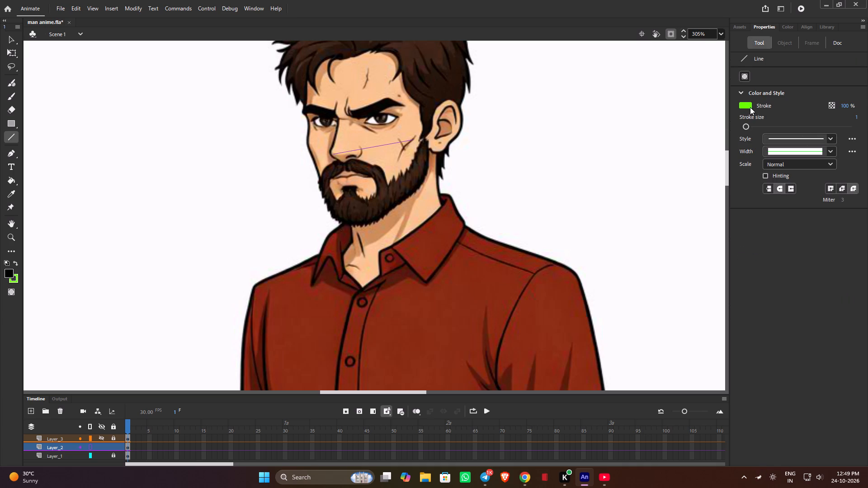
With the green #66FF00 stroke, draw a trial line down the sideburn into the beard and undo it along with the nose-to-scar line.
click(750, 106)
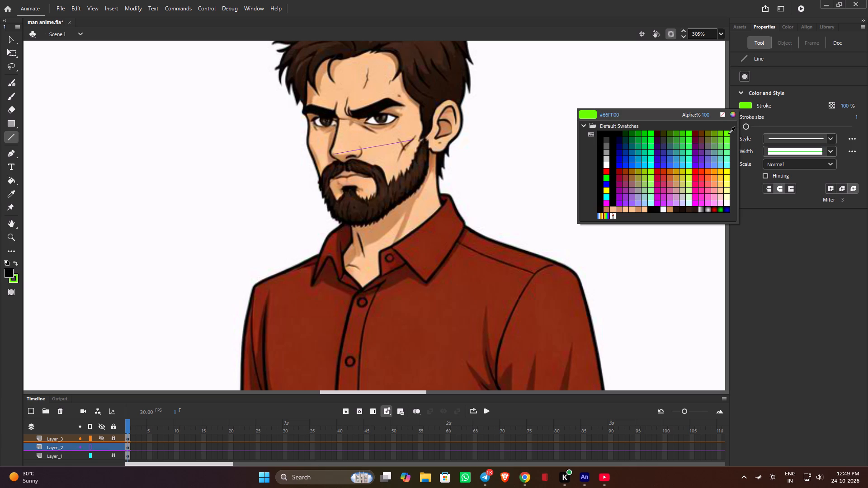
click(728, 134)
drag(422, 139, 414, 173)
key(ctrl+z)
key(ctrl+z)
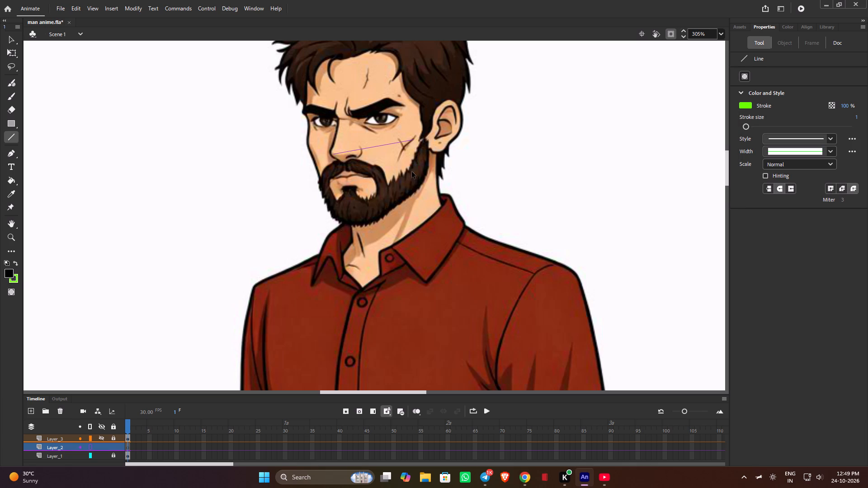
Set the Line tool's stroke size to 1.
click(856, 118)
key(BackSpace)
key(1)
key(Return)
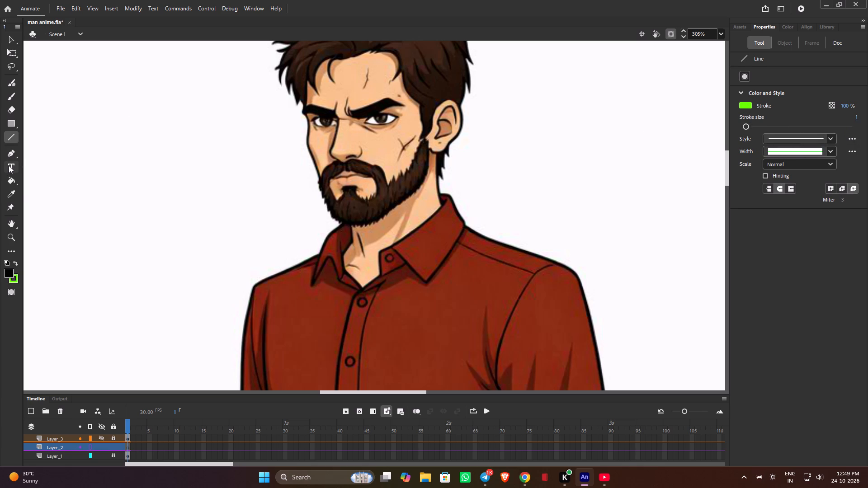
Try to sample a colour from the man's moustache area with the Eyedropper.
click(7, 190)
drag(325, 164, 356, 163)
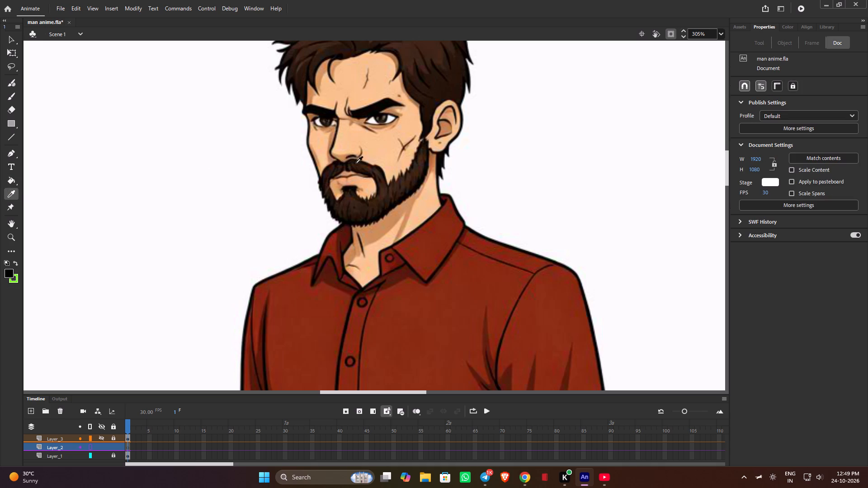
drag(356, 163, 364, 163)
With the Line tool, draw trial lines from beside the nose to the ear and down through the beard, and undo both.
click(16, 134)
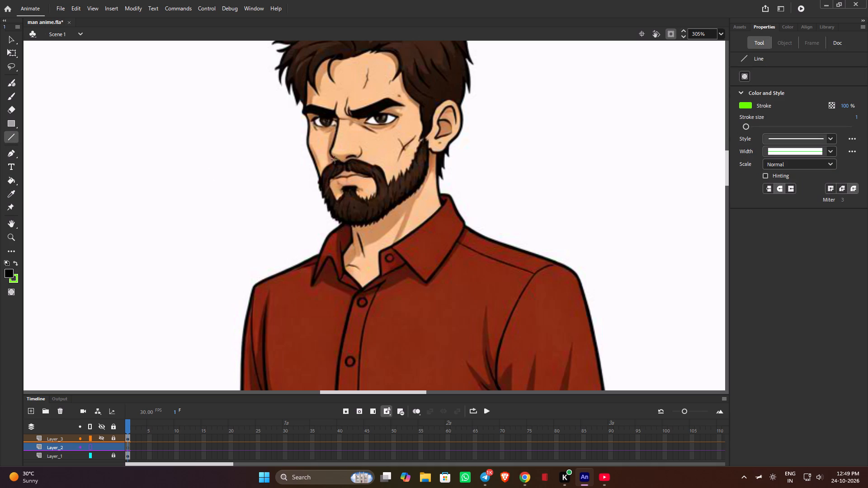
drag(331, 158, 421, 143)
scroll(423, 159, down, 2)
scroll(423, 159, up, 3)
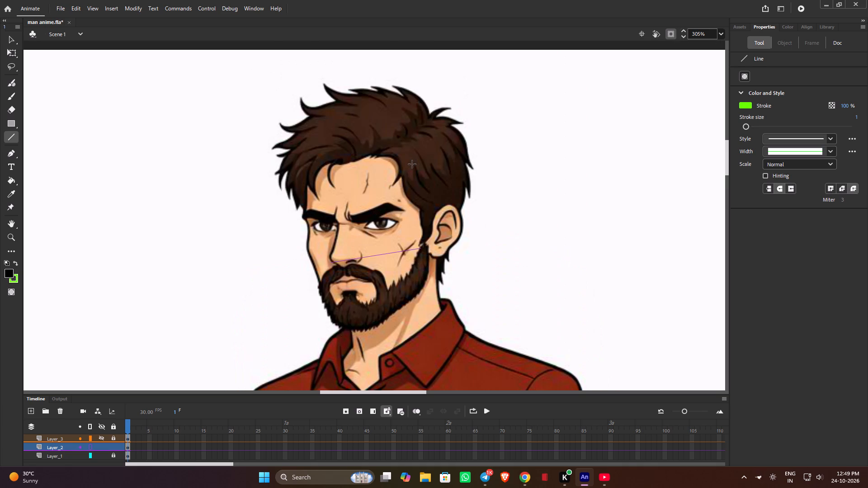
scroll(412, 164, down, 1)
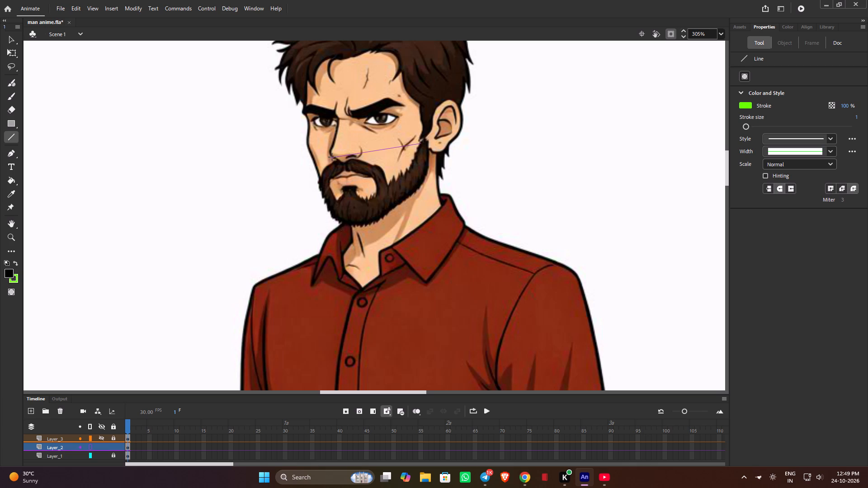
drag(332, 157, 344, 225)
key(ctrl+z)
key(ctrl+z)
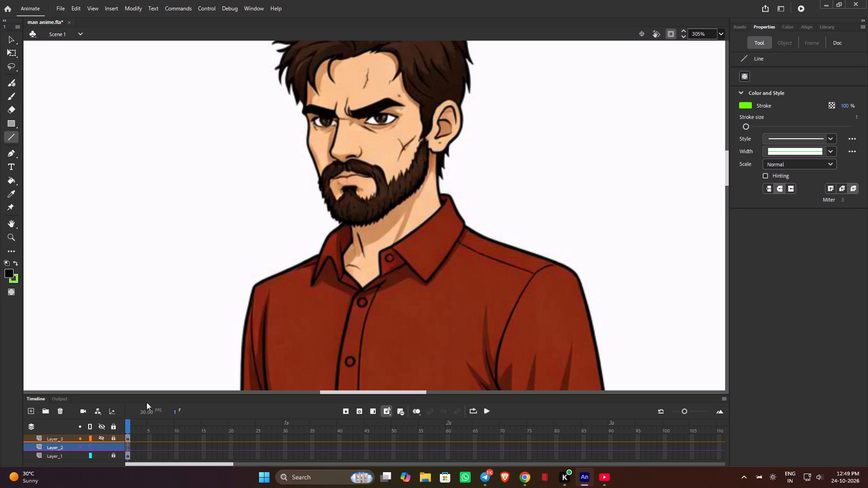
Turn off outline display for Layer_2 so its strokes use their full colours.
click(78, 447)
double_click(78, 446)
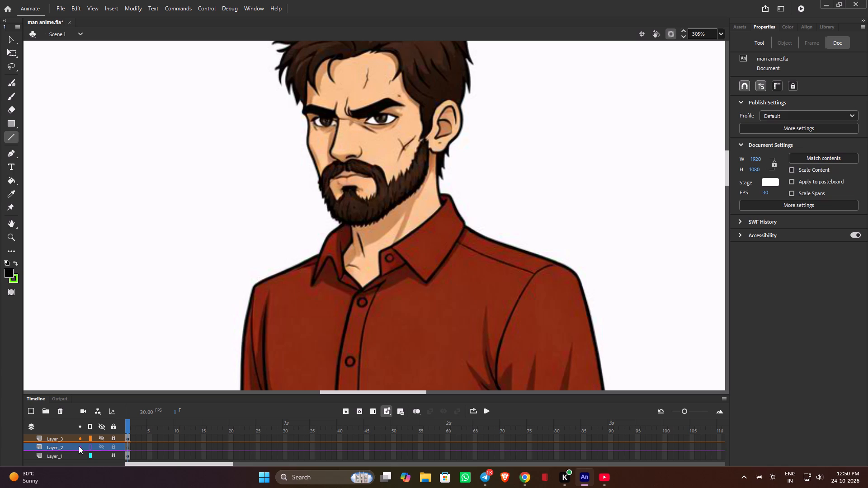
click(88, 445)
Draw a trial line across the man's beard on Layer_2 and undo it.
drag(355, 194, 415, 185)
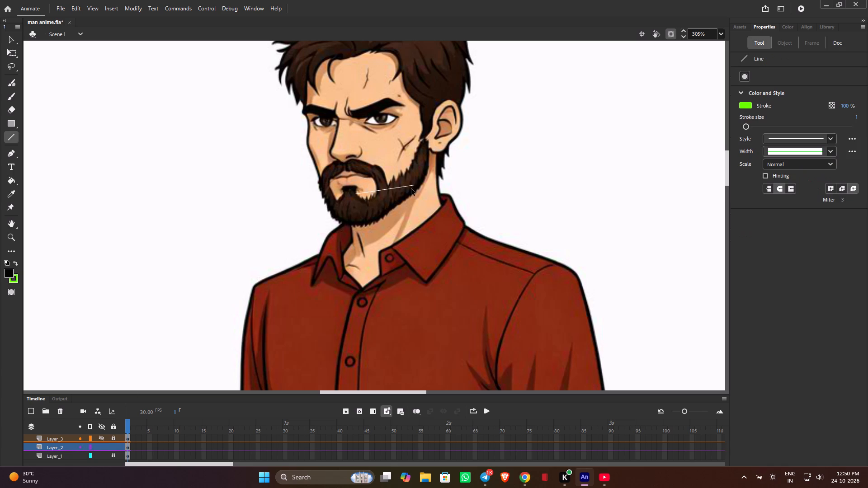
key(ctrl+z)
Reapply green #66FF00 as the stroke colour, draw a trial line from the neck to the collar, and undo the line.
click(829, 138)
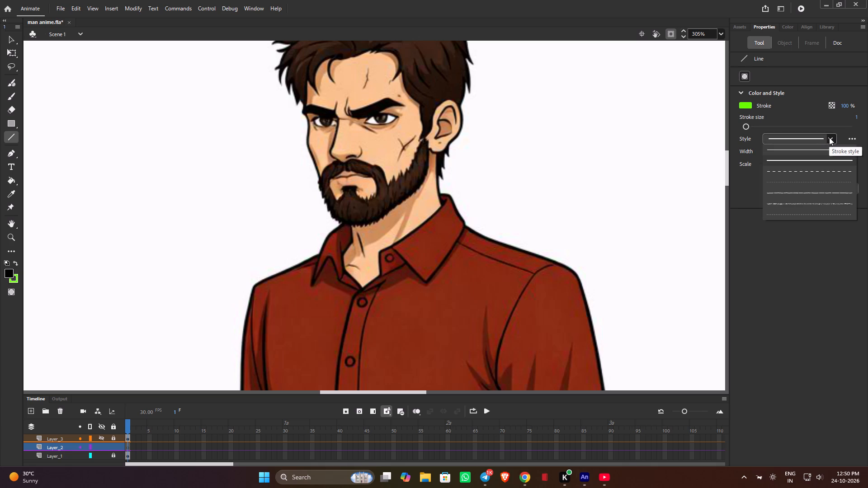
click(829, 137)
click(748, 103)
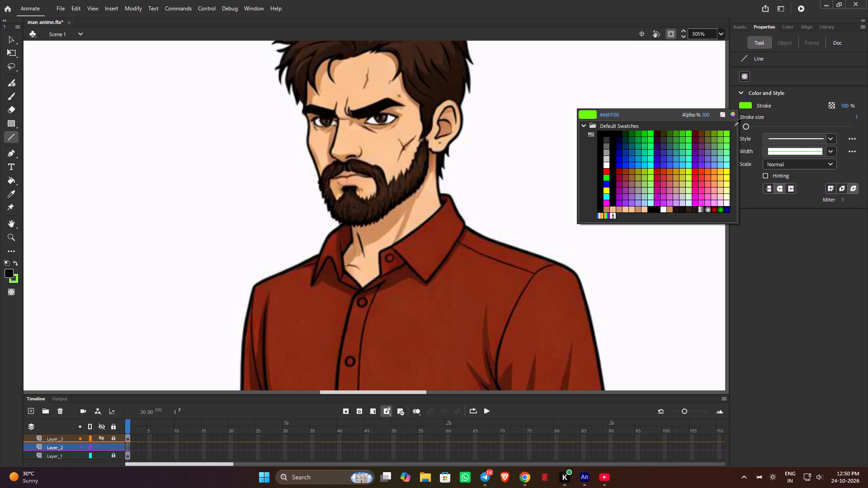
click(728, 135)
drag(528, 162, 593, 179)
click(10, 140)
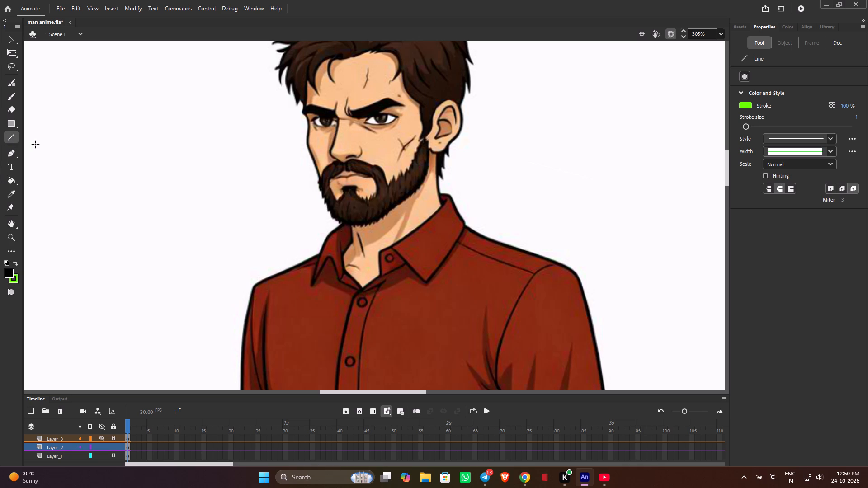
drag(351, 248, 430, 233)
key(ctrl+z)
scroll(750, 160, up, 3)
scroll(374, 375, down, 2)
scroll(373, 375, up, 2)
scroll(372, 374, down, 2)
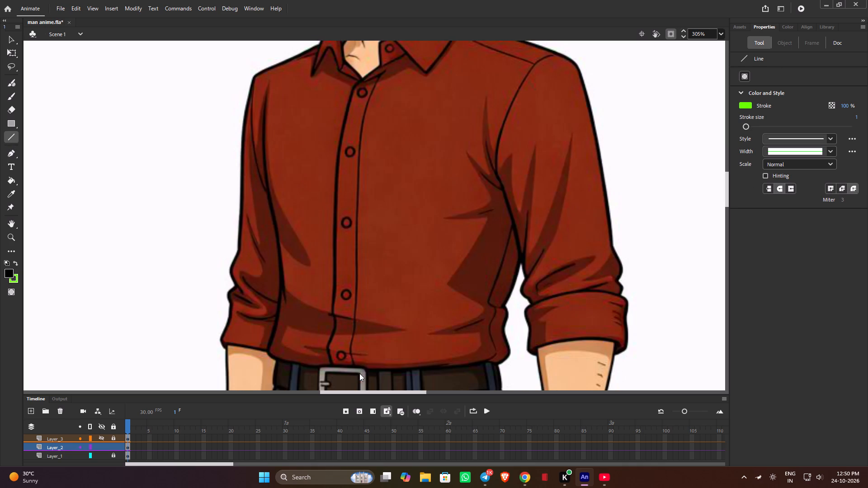
Switch to the YouTube tutorial, rewind it to about 48 minutes, and watch how the green line is drawn across the face before pausing.
click(612, 481)
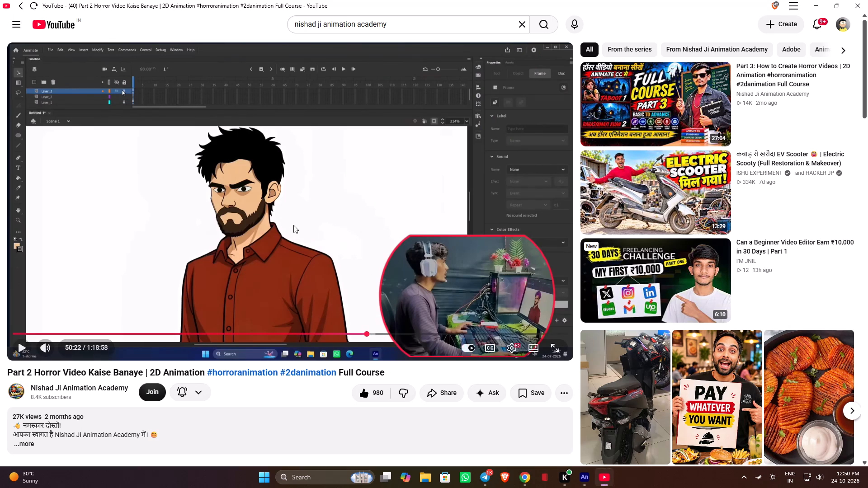
click(293, 225)
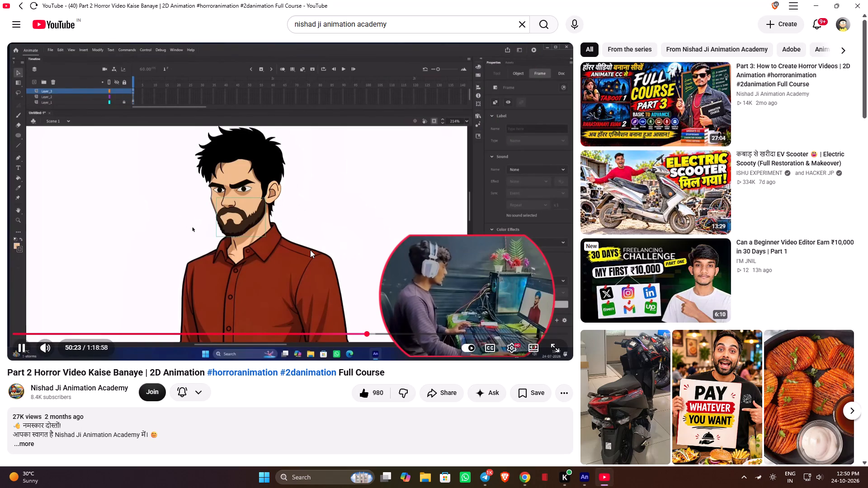
key(Left)
key(Left)
key(Left)
key(Left)
key(Left)
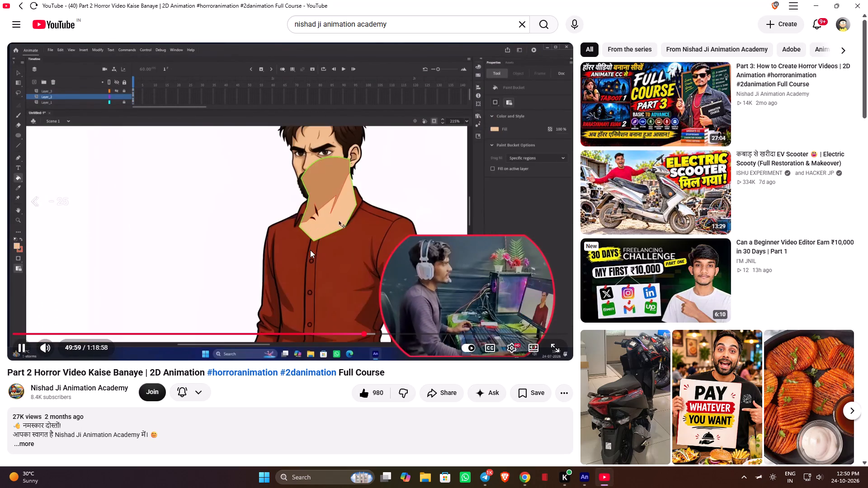
key(Left)
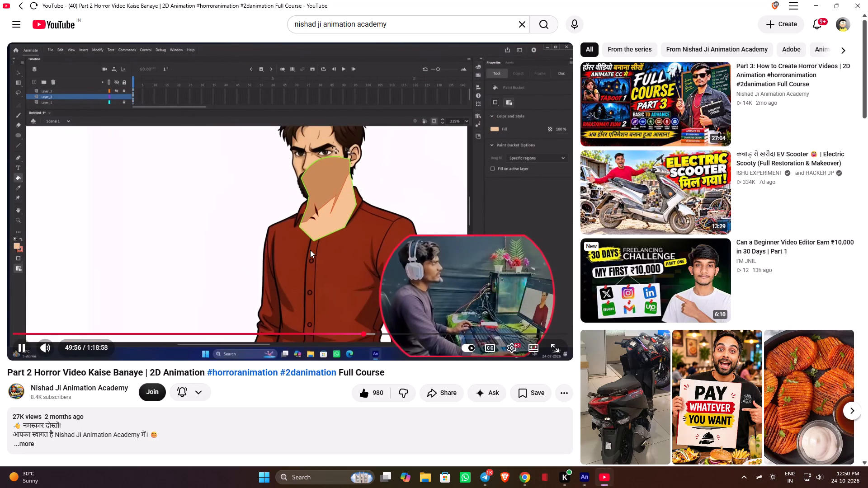
key(Left)
key(Left)
key(Left)
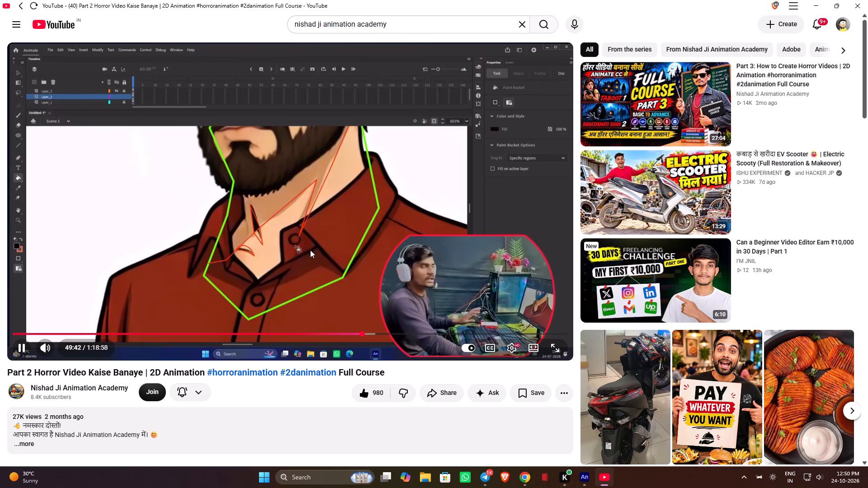
key(Left)
key(Left)
key(Left)
key(Left)
key(Left)
key(Left)
key(Left)
key(Left)
key(Left)
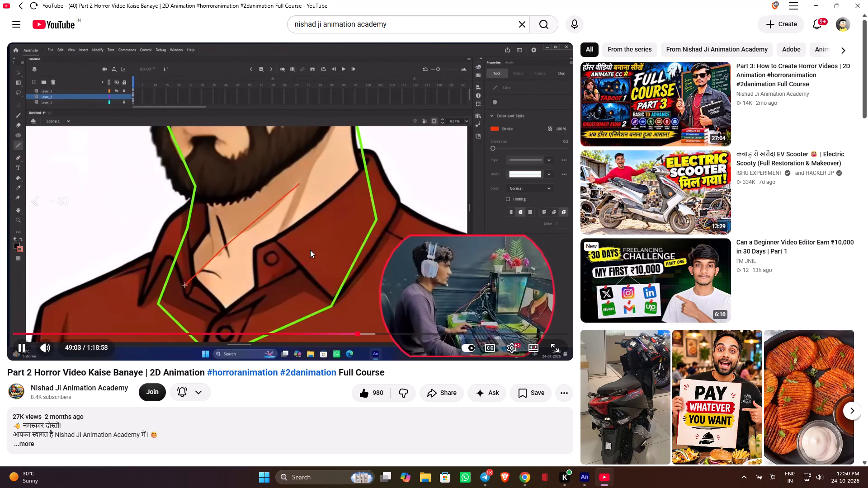
key(Left)
key(Left)
key(Left)
key(Left)
key(Left)
key(Left)
key(Left)
key(Left)
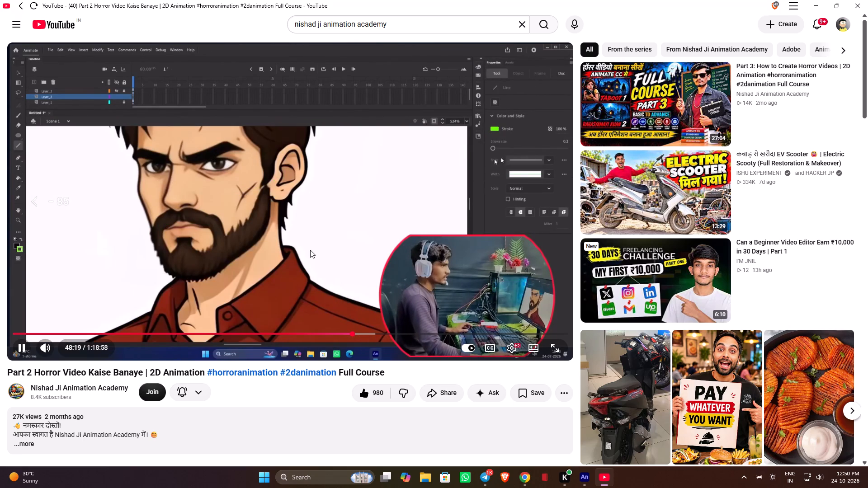
key(Left)
key(Left)
key(Left)
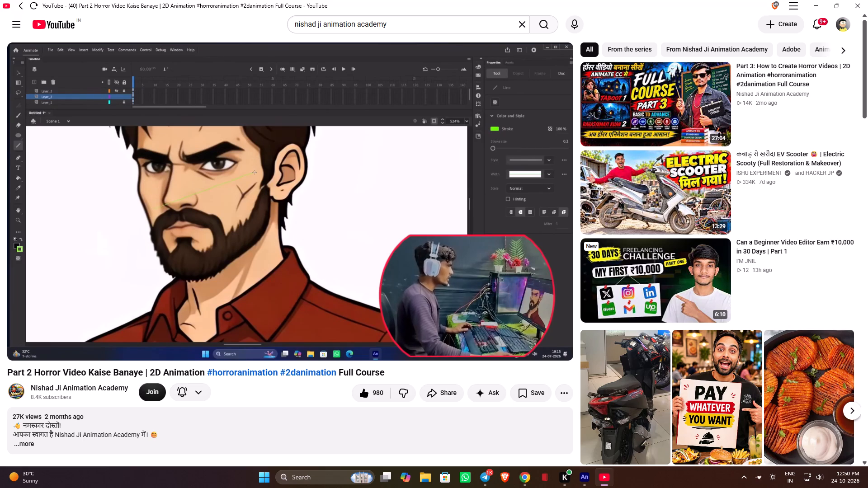
click(258, 217)
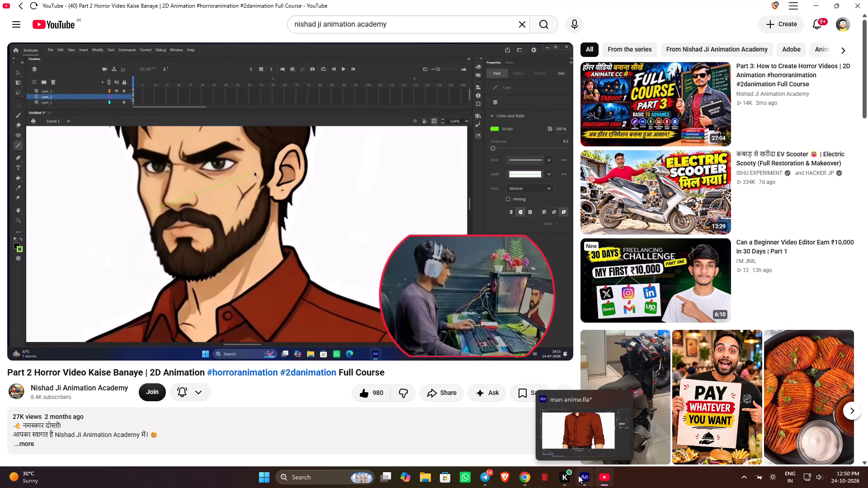
Switch back to Adobe Animate and select frame 45 of Layer_3 in the timeline.
click(578, 475)
scroll(377, 301, up, 3)
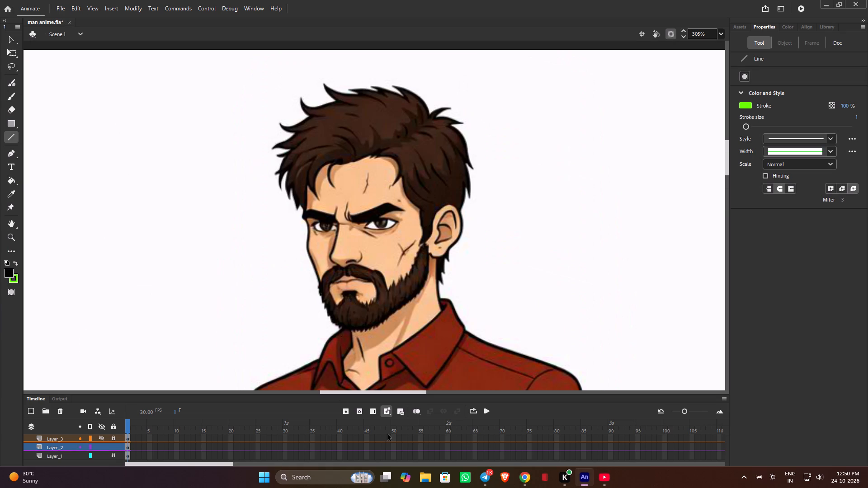
click(367, 442)
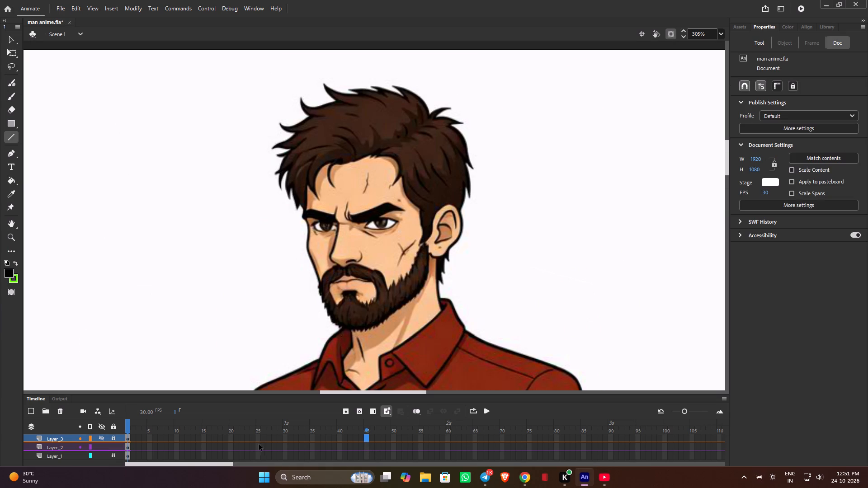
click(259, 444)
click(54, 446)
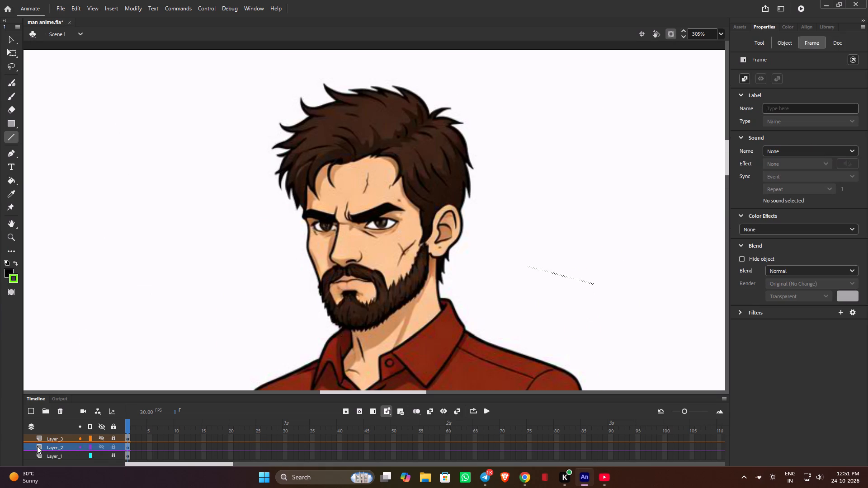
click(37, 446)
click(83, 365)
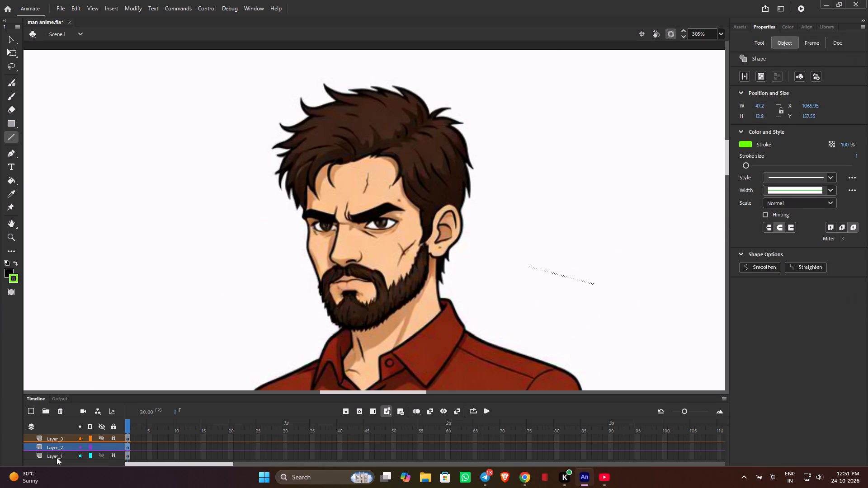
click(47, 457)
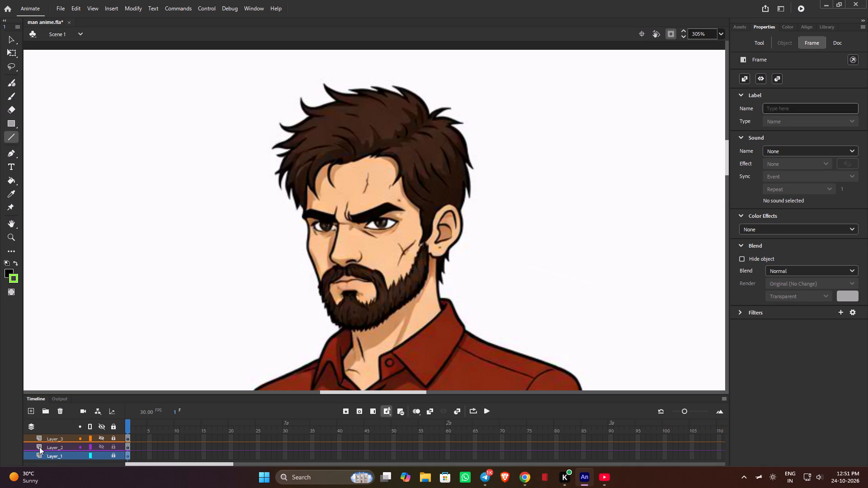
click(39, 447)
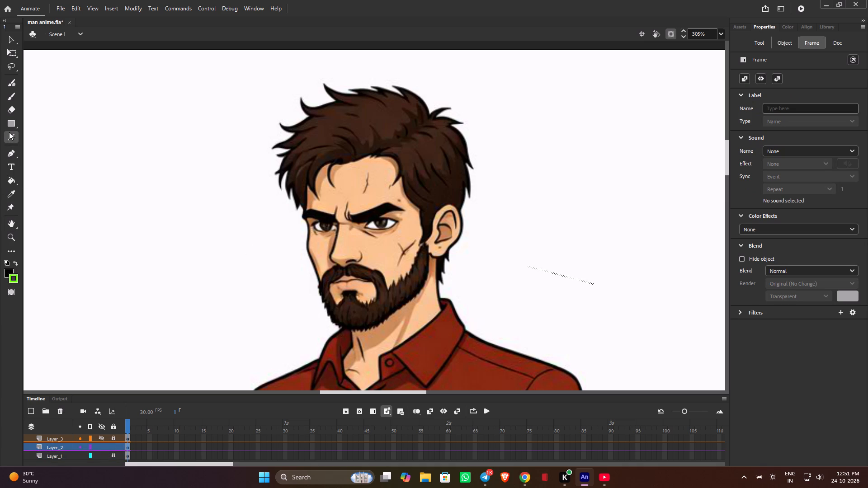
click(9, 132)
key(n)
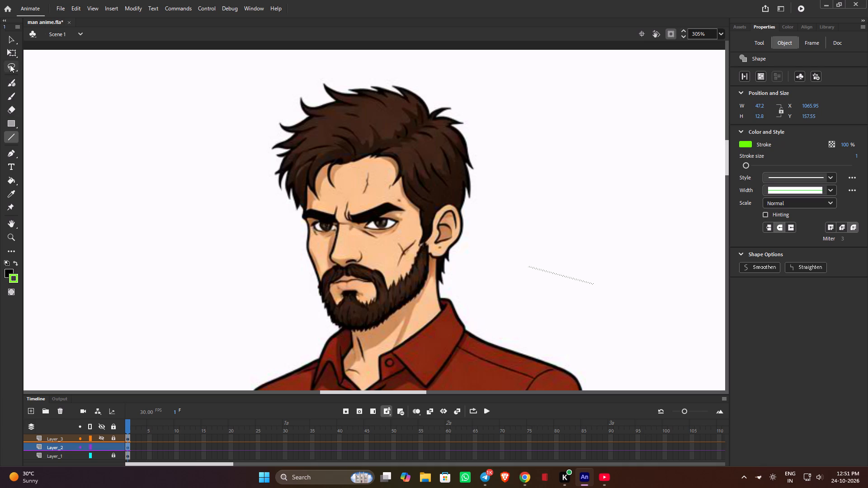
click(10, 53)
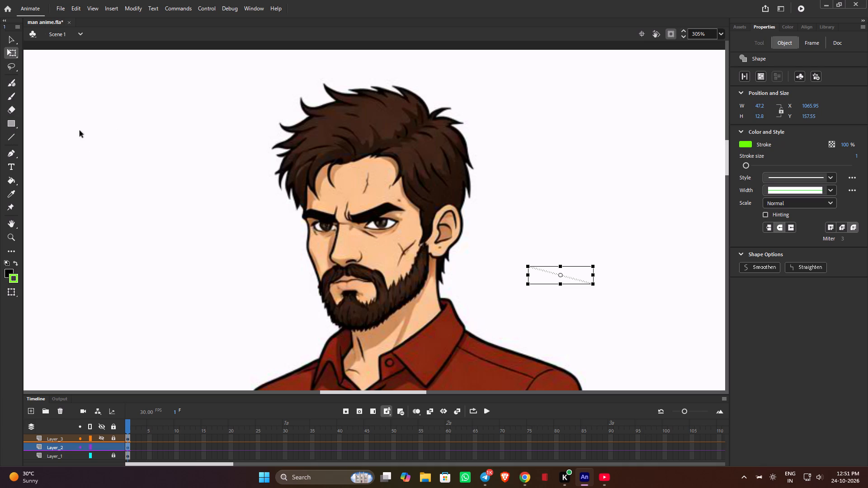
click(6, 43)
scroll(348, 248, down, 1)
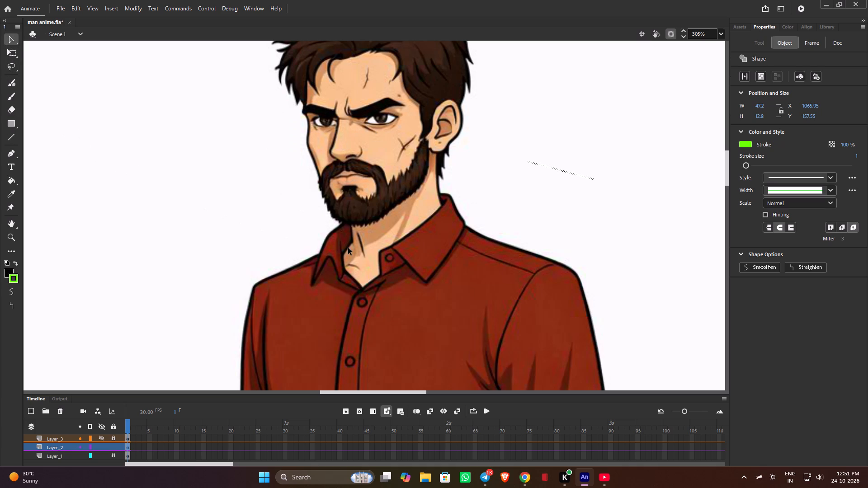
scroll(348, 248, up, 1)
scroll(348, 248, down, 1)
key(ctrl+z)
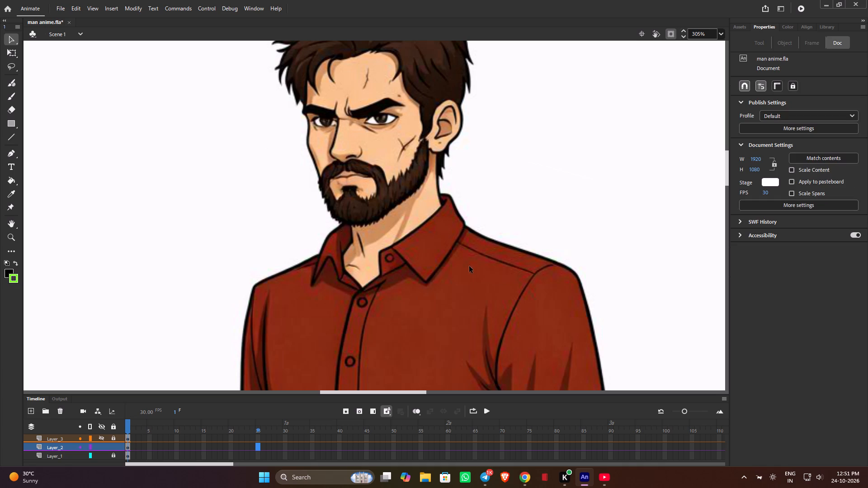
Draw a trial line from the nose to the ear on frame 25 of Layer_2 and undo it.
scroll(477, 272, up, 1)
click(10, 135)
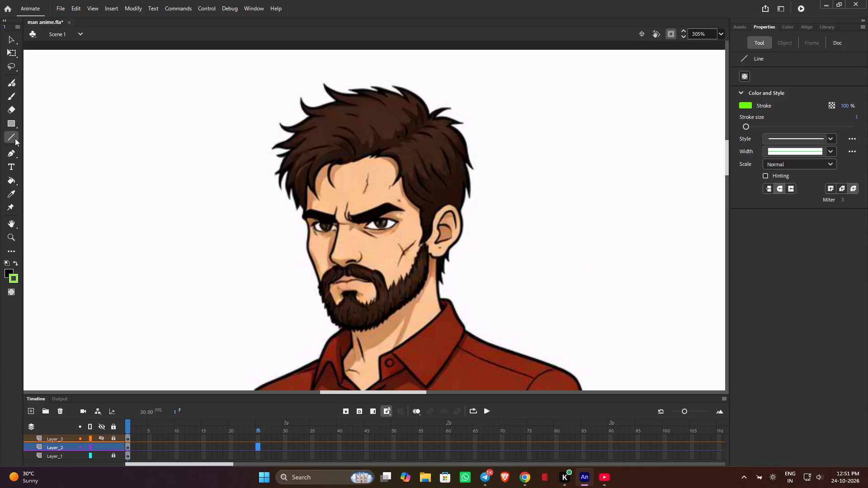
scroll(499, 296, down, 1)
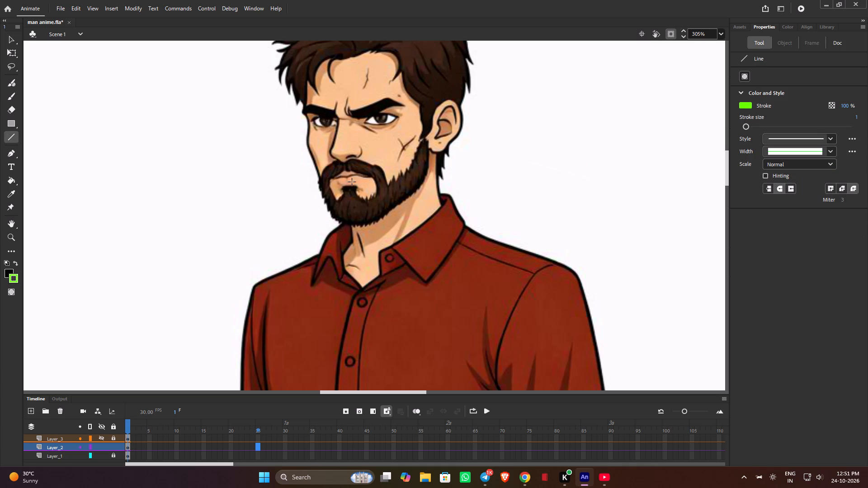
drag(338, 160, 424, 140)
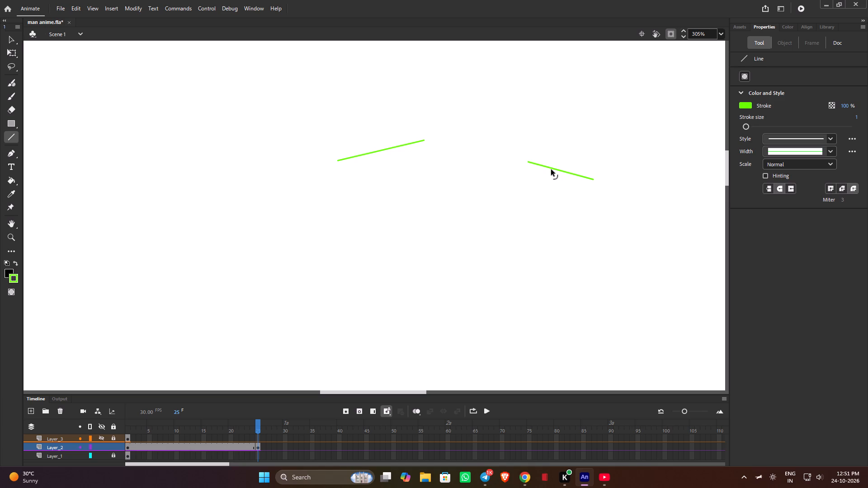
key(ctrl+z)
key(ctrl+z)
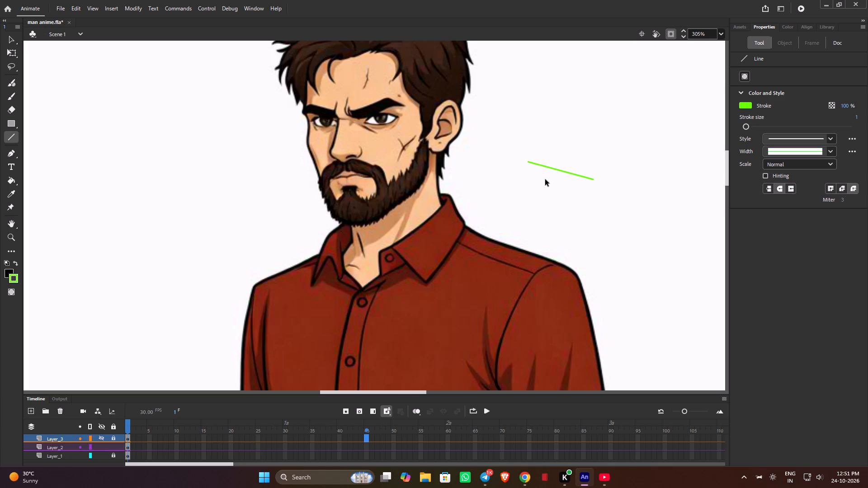
Undo the stray green line in the empty area beside the man.
key(ctrl+z)
key(ctrl+z)
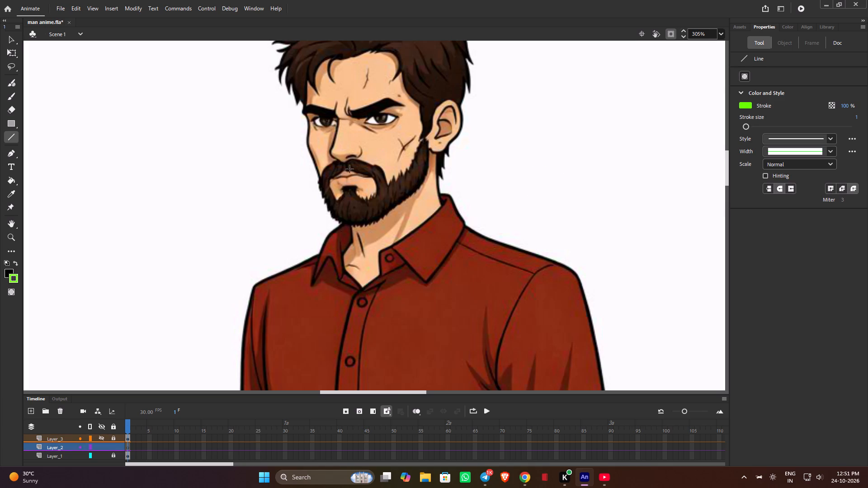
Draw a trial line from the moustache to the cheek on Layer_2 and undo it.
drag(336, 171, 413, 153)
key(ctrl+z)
Draw green lines on Layer_2 from beside the nose across to the ear, and down the back of the neck to the collar.
scroll(417, 159, down, 1)
scroll(417, 160, up, 1)
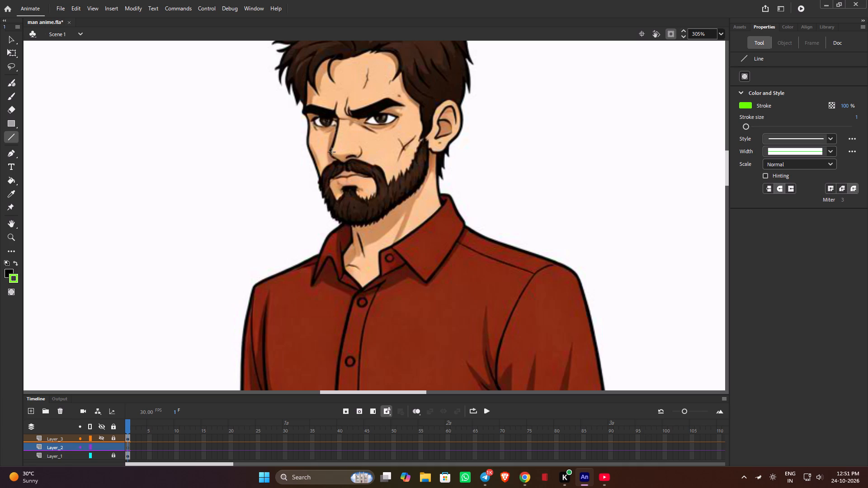
drag(326, 156, 434, 133)
drag(434, 133, 435, 184)
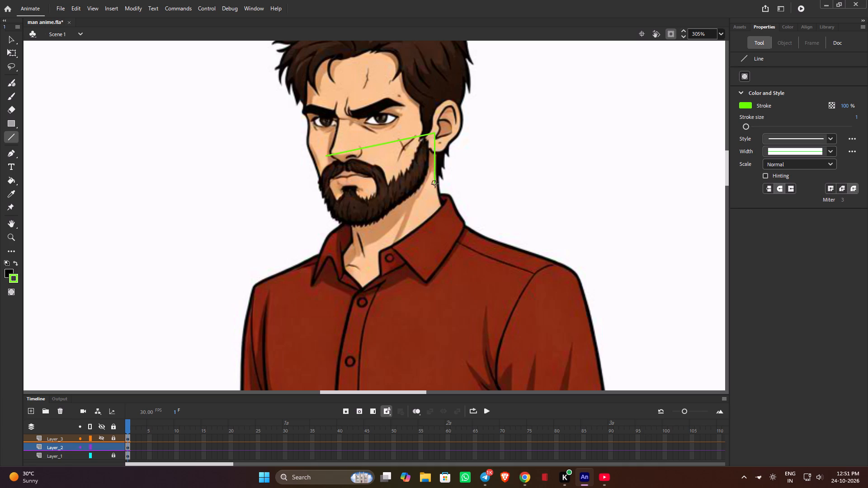
drag(435, 184, 441, 197)
drag(441, 197, 439, 197)
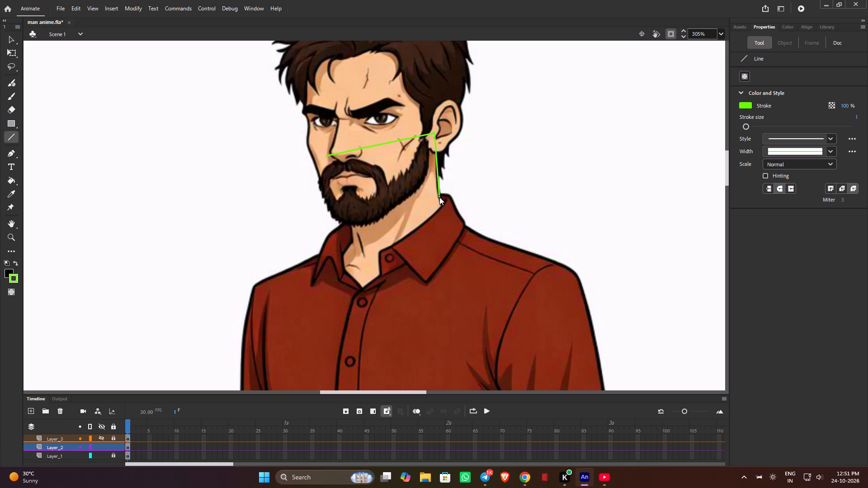
drag(439, 197, 439, 198)
Continue the green outline from the back of the collar down to the chest, across below the top button, and up to the opposite collar point.
drag(439, 197, 457, 276)
drag(457, 276, 462, 305)
drag(464, 304, 424, 302)
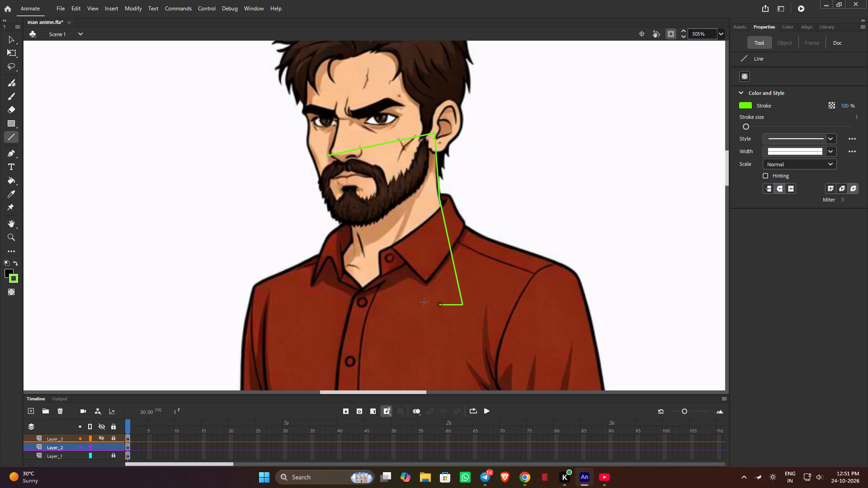
drag(424, 302, 360, 313)
drag(359, 313, 323, 273)
drag(323, 273, 316, 270)
Close the green outline from the collar point up the front of the neck and through the beard to its start beside the nose.
drag(316, 270, 352, 244)
drag(352, 244, 351, 212)
drag(351, 212, 333, 168)
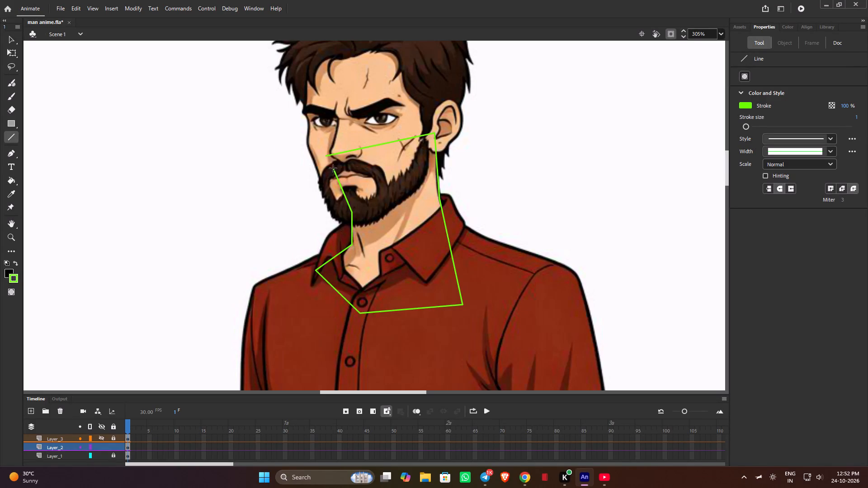
drag(333, 168, 328, 160)
Bow the outline's two lower chest segments outward into curves and shift its lower corner on the shirt slightly up and outward.
ctrl+drag(420, 308, 422, 322)
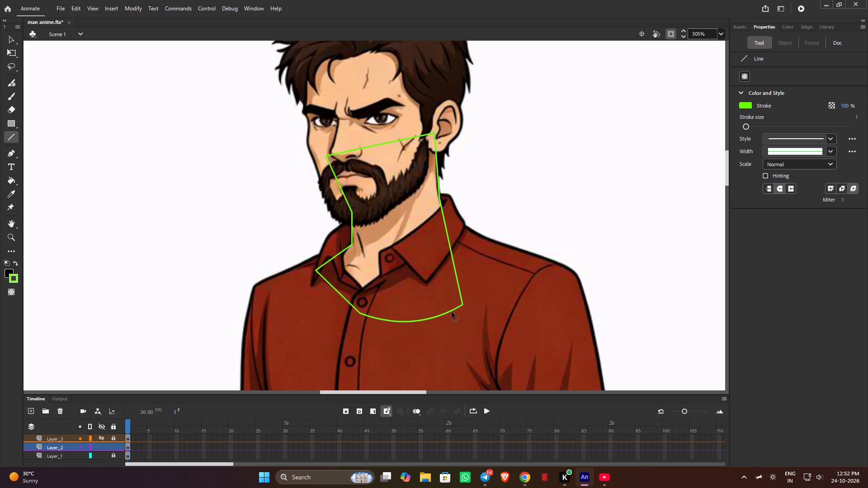
ctrl+drag(463, 303, 460, 297)
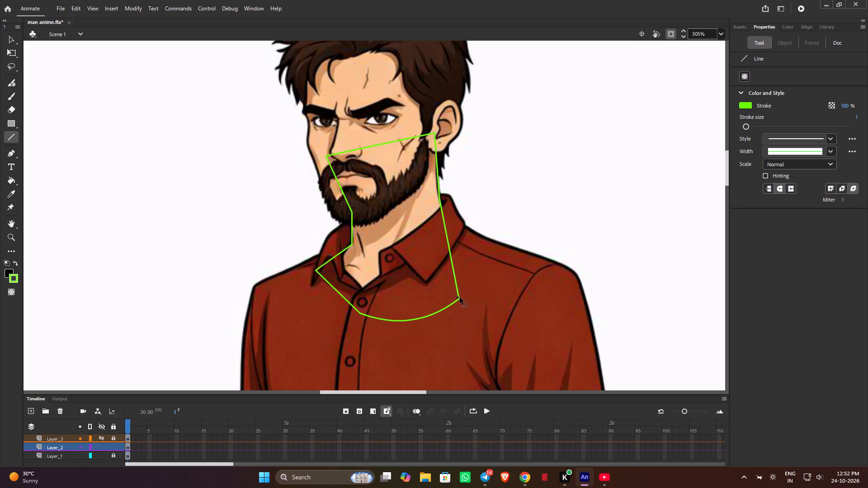
ctrl+drag(460, 297, 467, 297)
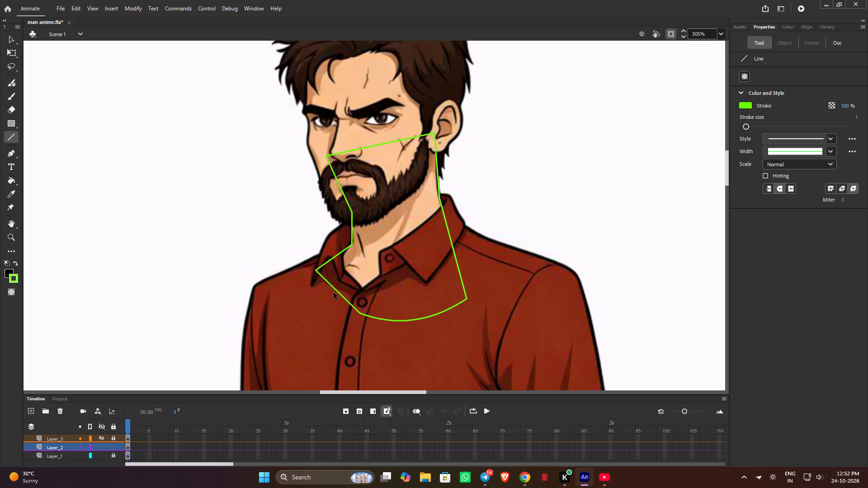
ctrl+drag(336, 288, 330, 296)
ctrl+drag(330, 296, 330, 296)
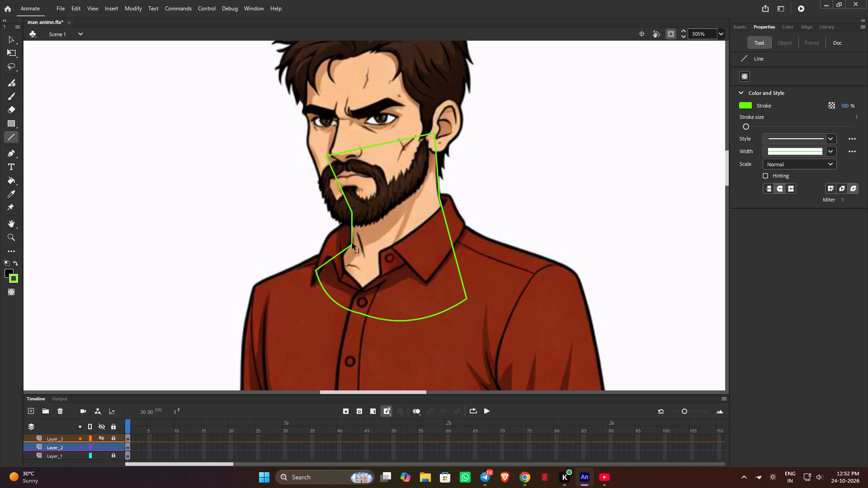
Adjust the front-of-neck segment and bend the segment from the neck to the collar point into a curve.
ctrl+click(352, 243)
click(347, 223)
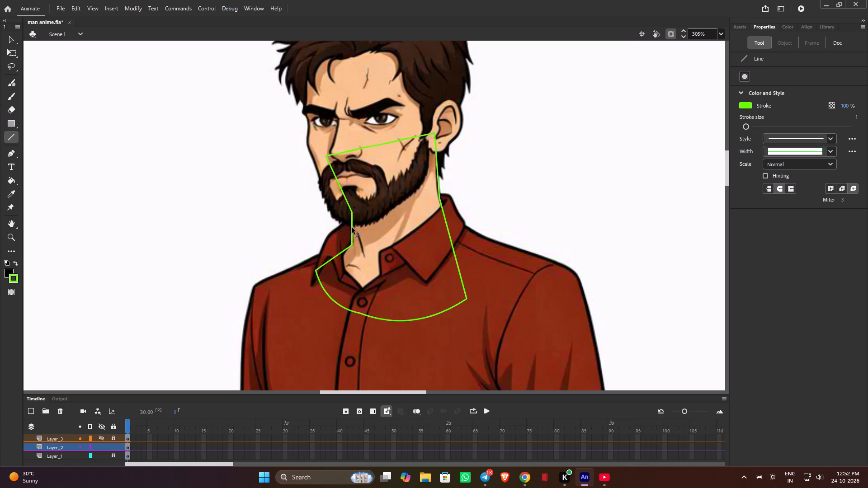
ctrl+click(352, 227)
ctrl+click(338, 254)
Curve the green outline's back-of-neck segment, bow its top segment upward across the cheek, and bend the segment through the beard outward.
ctrl+click(439, 172)
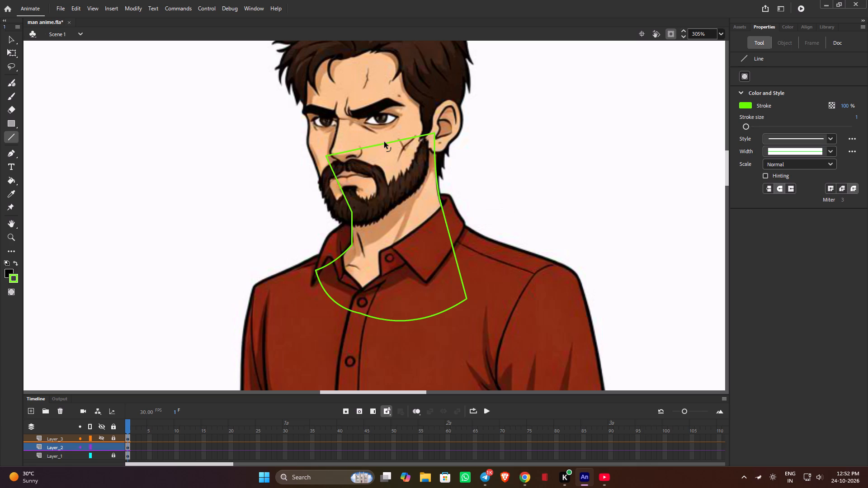
ctrl+drag(384, 143, 382, 134)
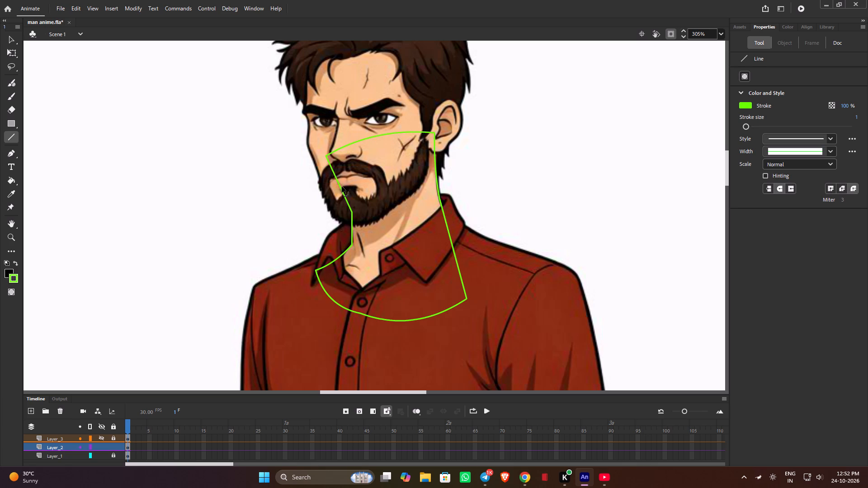
ctrl+drag(341, 188, 345, 191)
ctrl+click(349, 208)
Set the Line tool's stroke colour to a pinkish red and its stroke size to 0.5.
ctrl+scroll(406, 259, up, 3)
scroll(409, 256, down, 1)
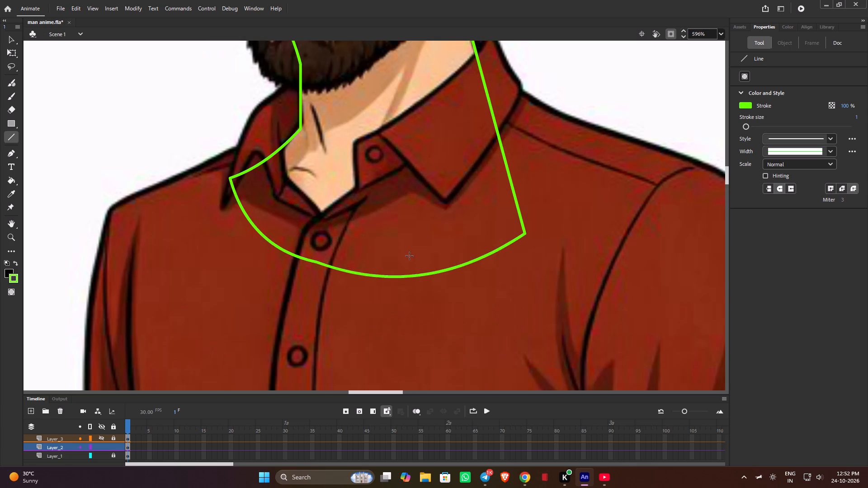
scroll(409, 256, up, 2)
scroll(409, 256, down, 1)
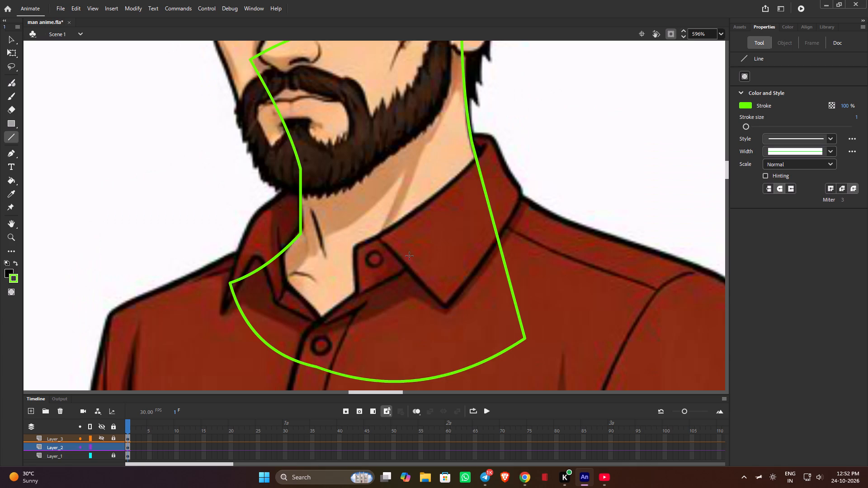
shift+scroll(409, 256, up, 1)
shift+scroll(409, 256, down, 1)
ctrl+scroll(425, 349, down, 2)
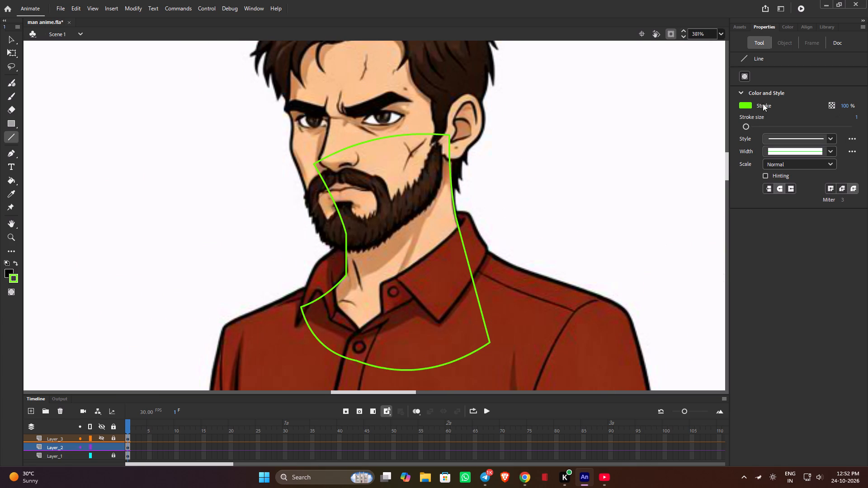
click(749, 103)
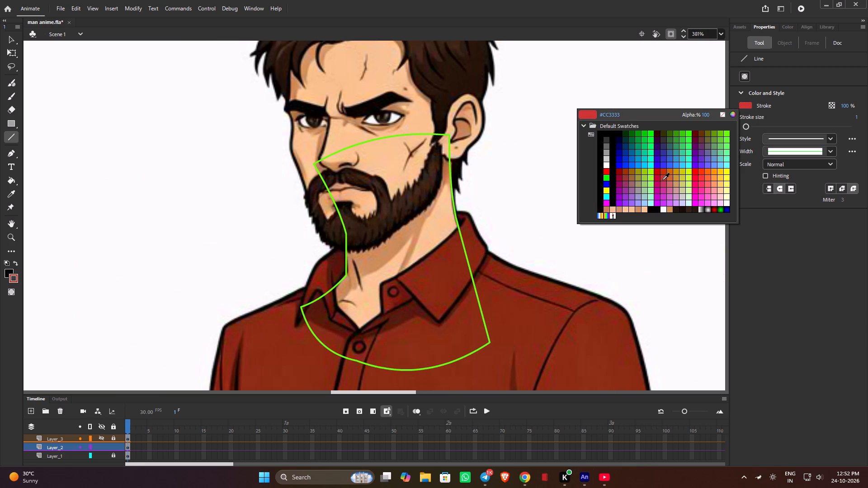
click(664, 184)
click(857, 116)
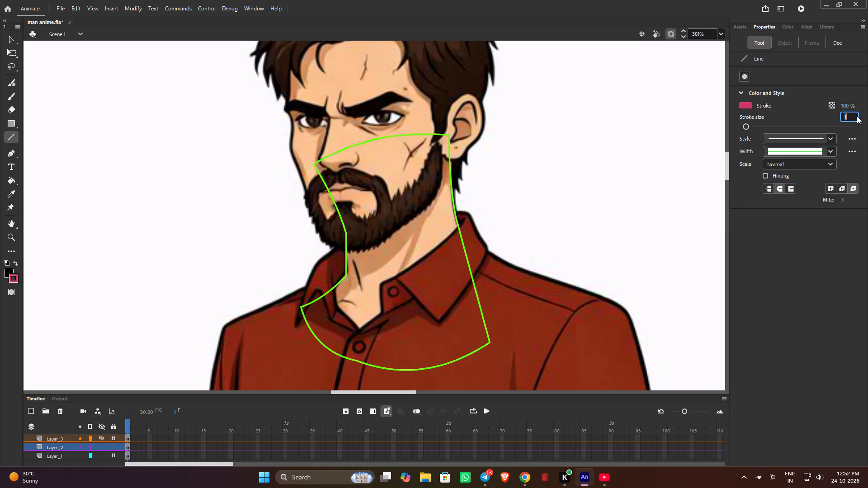
key(BackSpace)
text(0.5)
Trace the neck shadow's edge with pink lines from the front collar point up to the shadow's peak below the jaw and down to the opposite collar.
drag(310, 304, 326, 309)
drag(326, 309, 333, 311)
drag(333, 311, 355, 290)
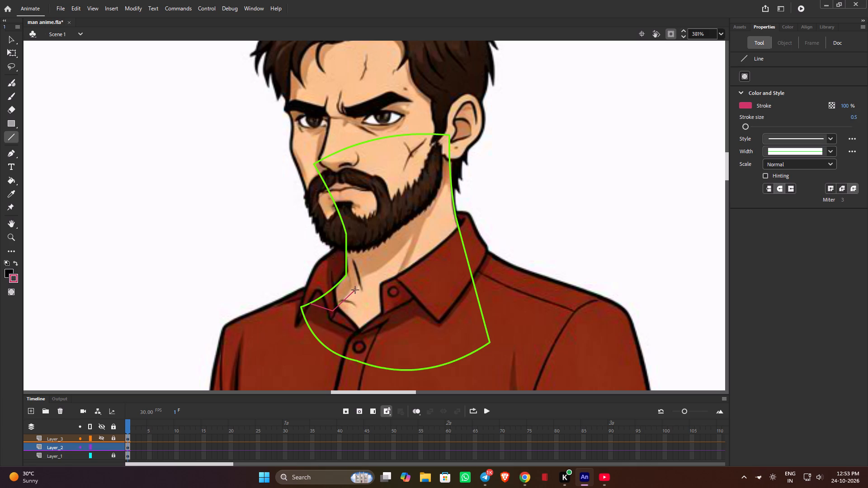
drag(355, 290, 355, 286)
drag(355, 286, 390, 266)
drag(390, 266, 410, 240)
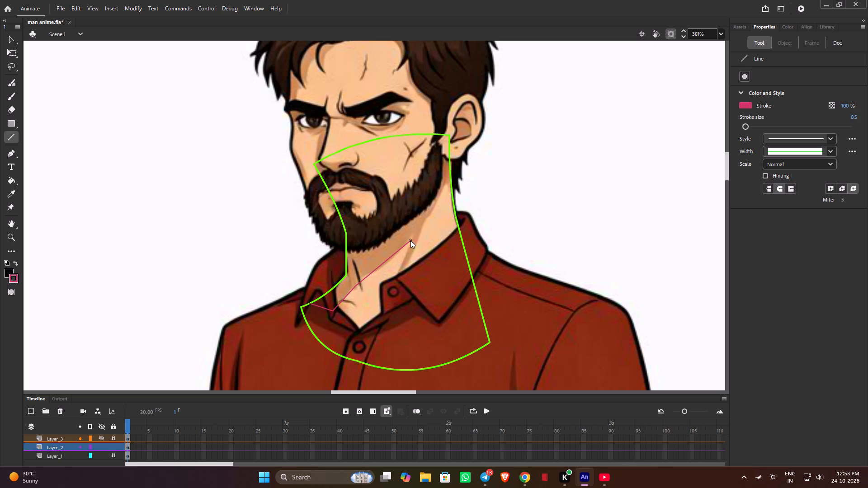
drag(410, 240, 411, 239)
drag(411, 239, 401, 262)
drag(401, 262, 398, 272)
Continue the pink shadow line from the collar edge up behind the jaw to the green outline at the back of the neck.
drag(398, 272, 401, 265)
drag(401, 265, 420, 243)
drag(420, 243, 420, 239)
drag(419, 239, 425, 221)
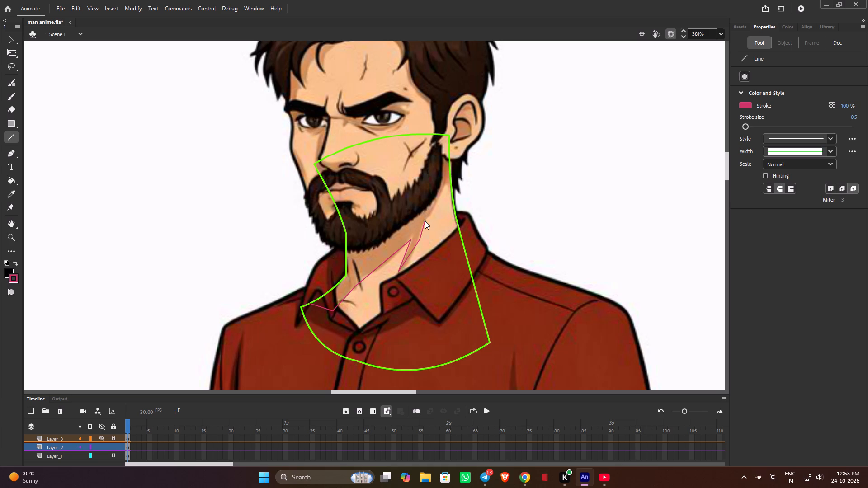
drag(425, 221, 426, 220)
drag(426, 221, 447, 189)
drag(447, 189, 451, 178)
Bend the pink shadow line's long neck segment and its segment behind the jaw into curves, and adjust its corners to the shadow.
ctrl+click(330, 311)
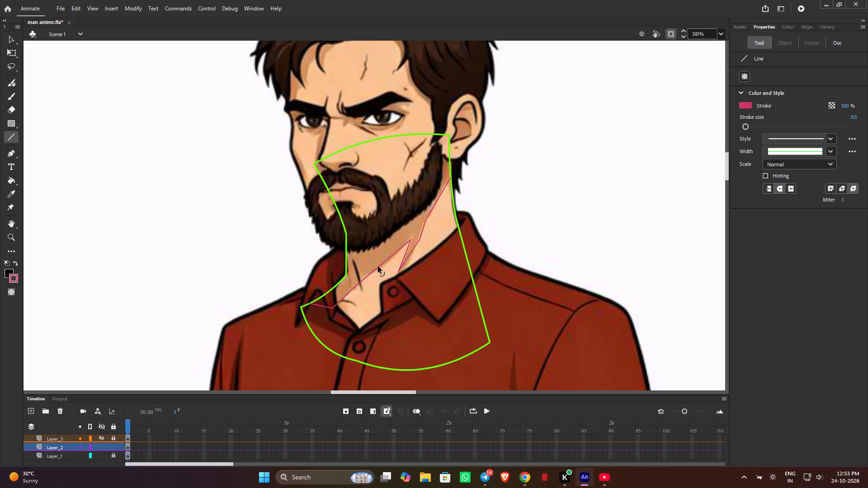
ctrl+click(377, 266)
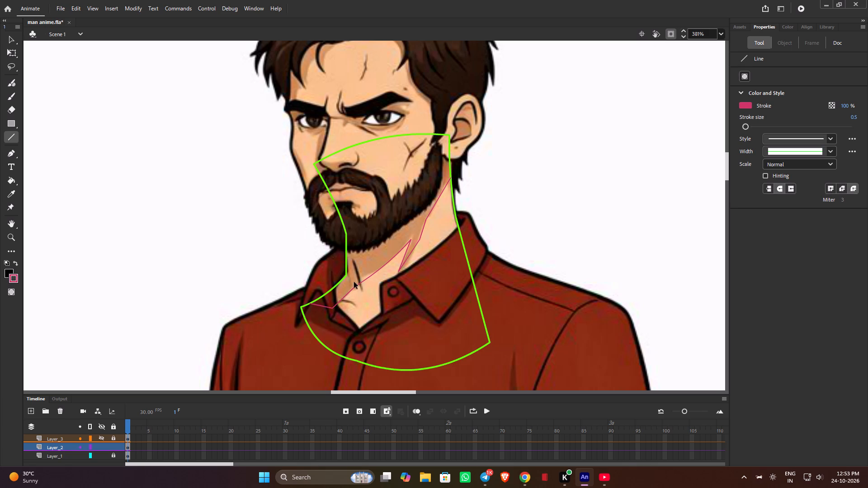
ctrl+click(355, 287)
ctrl+click(429, 214)
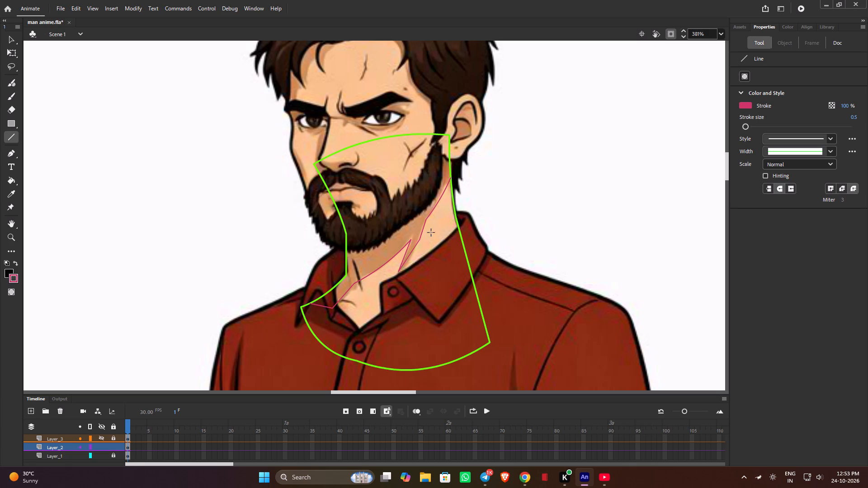
ctrl+click(420, 239)
Trace the dark crease at the front of the neck as a narrow closed pink shape and curve its edge to fit.
ctrl+scroll(373, 296, up, 3)
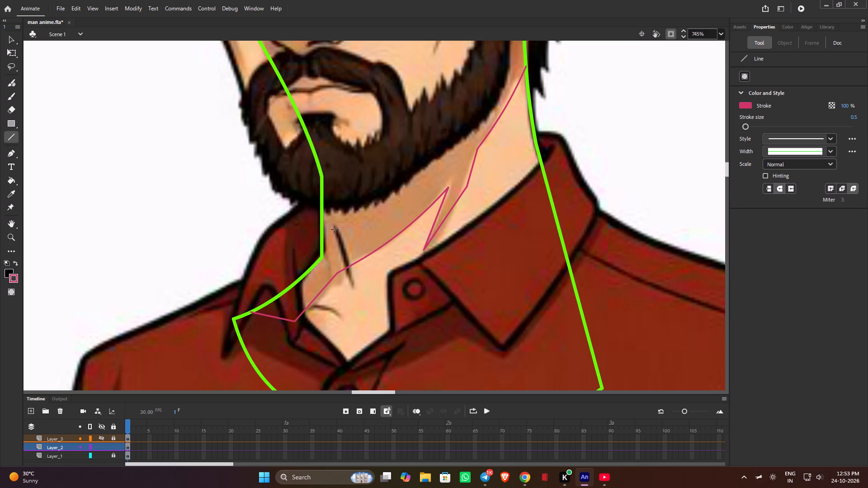
drag(333, 227, 348, 277)
drag(348, 277, 350, 285)
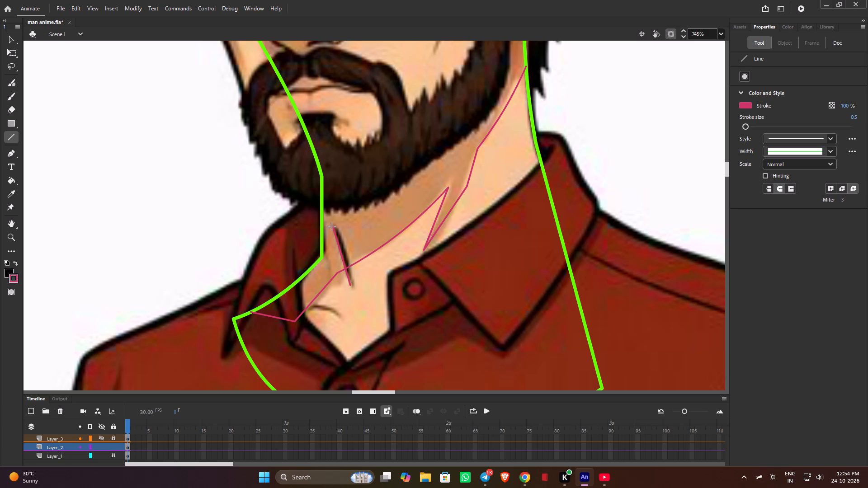
drag(334, 226, 351, 252)
drag(351, 252, 348, 255)
drag(348, 254, 348, 255)
drag(348, 255, 351, 285)
ctrl+drag(343, 244, 349, 258)
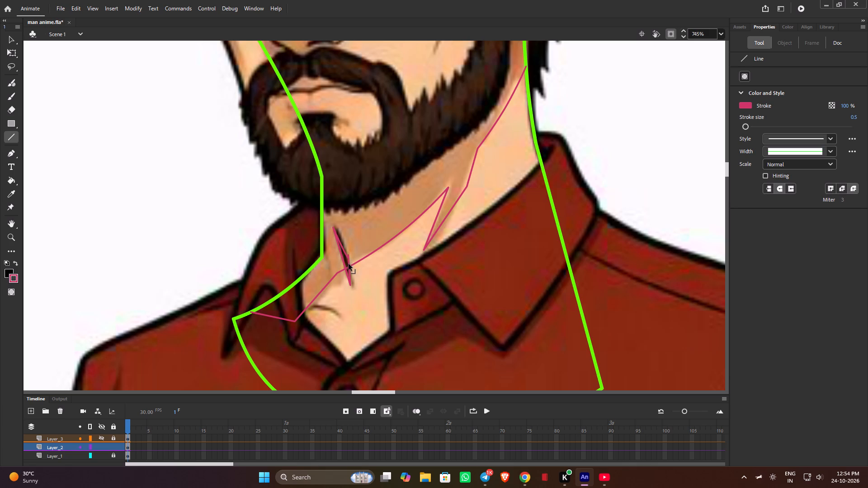
Fill the neck area below the pink shadow line with the light skin tone sampled from the reference neck.
ctrl+click(349, 259)
scroll(375, 286, up, 2)
scroll(375, 286, down, 2)
ctrl+scroll(379, 273, down, 3)
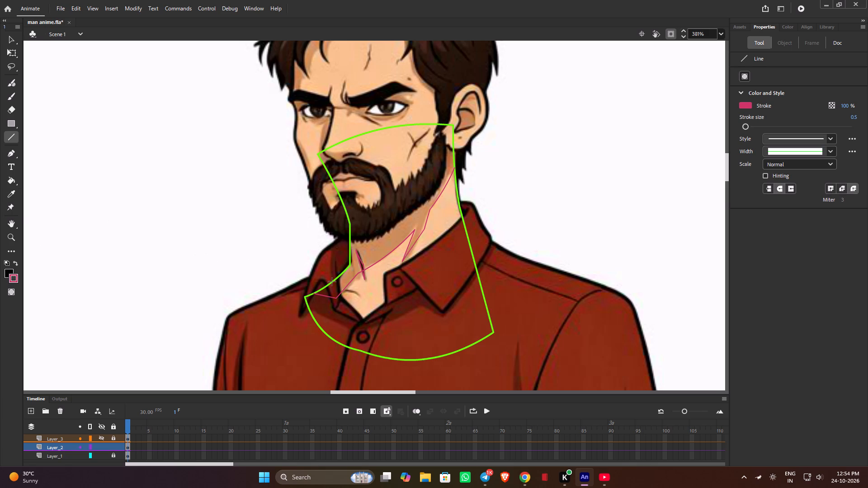
key(i)
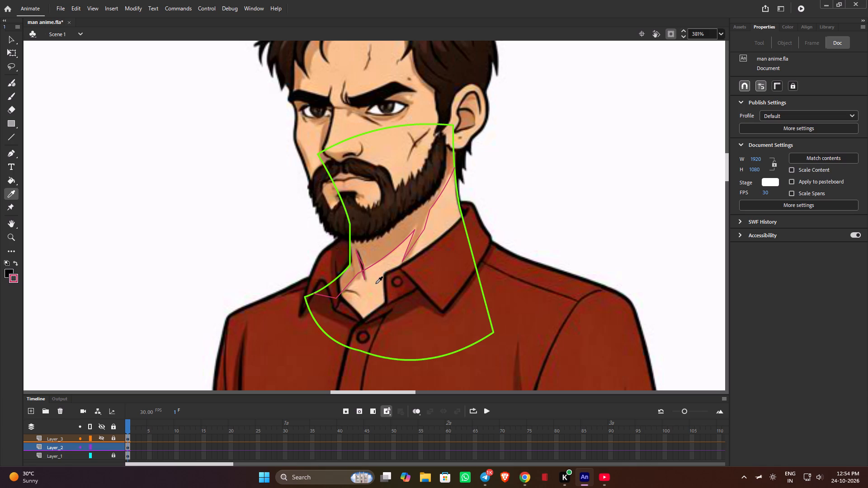
click(375, 298)
click(375, 298)
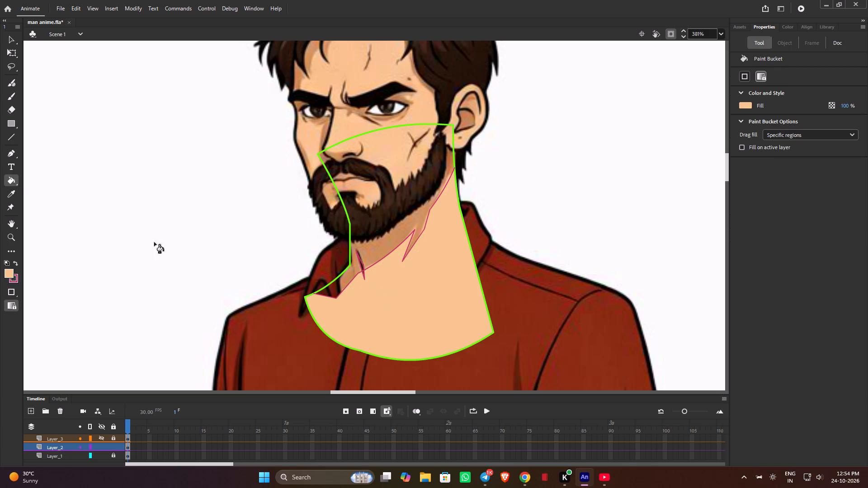
Draw a pink line across the beard from the front neck outline to the back outline near the ear, and bend it slightly downward.
key(n)
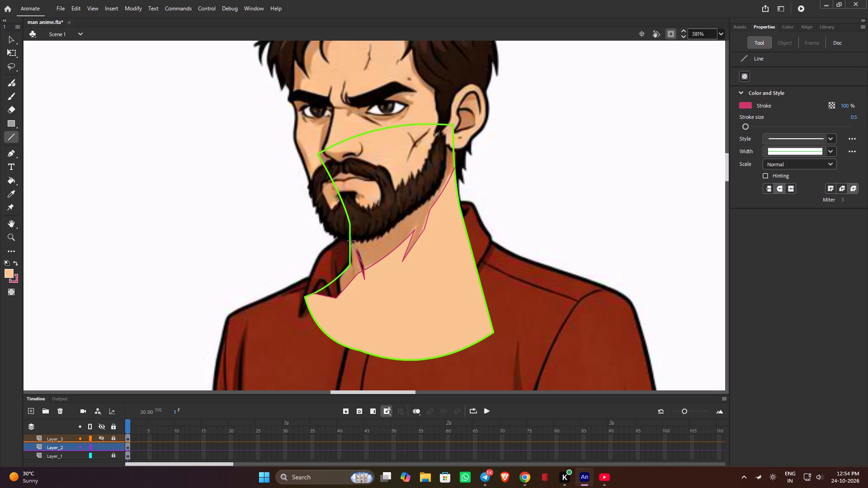
drag(351, 241, 404, 220)
drag(404, 220, 450, 145)
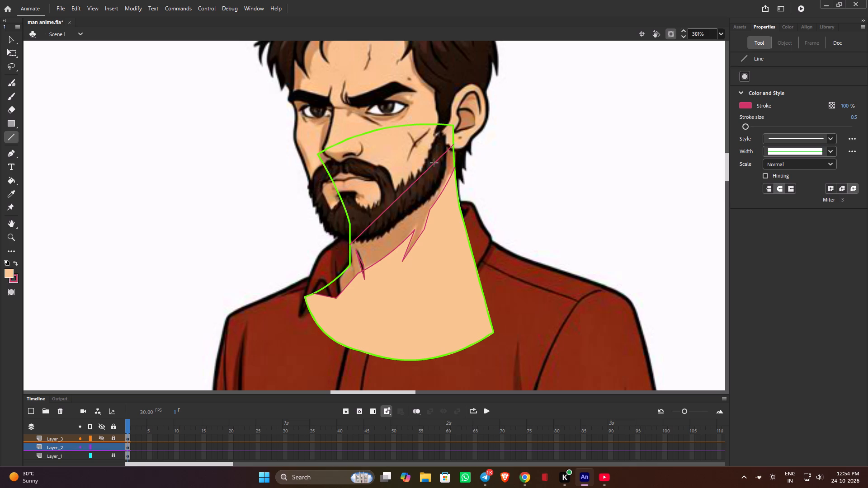
ctrl+drag(435, 161, 437, 167)
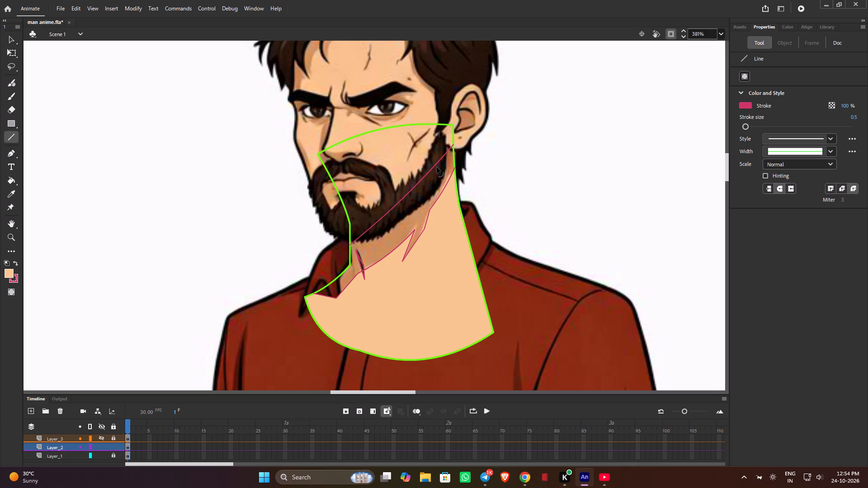
ctrl+drag(437, 167, 438, 169)
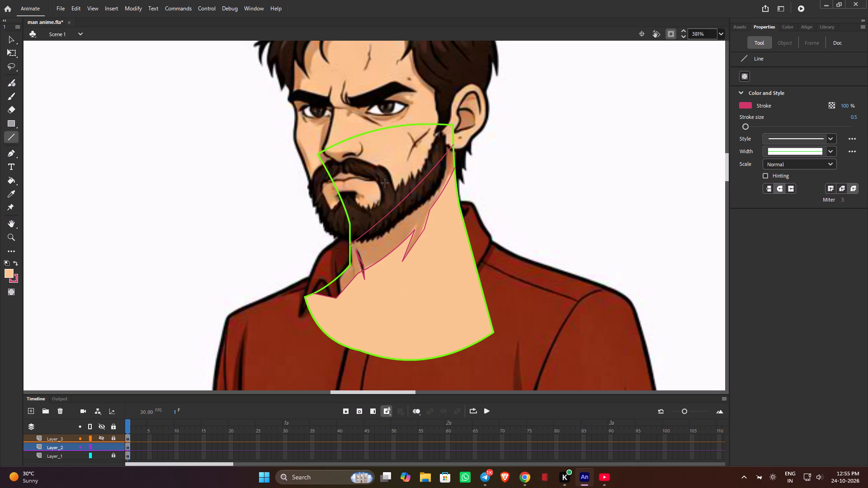
click(395, 150)
Fill the area above the beard line with sampled light skin tone and the band below it with sampled brown shadow tone.
key(i)
click(380, 151)
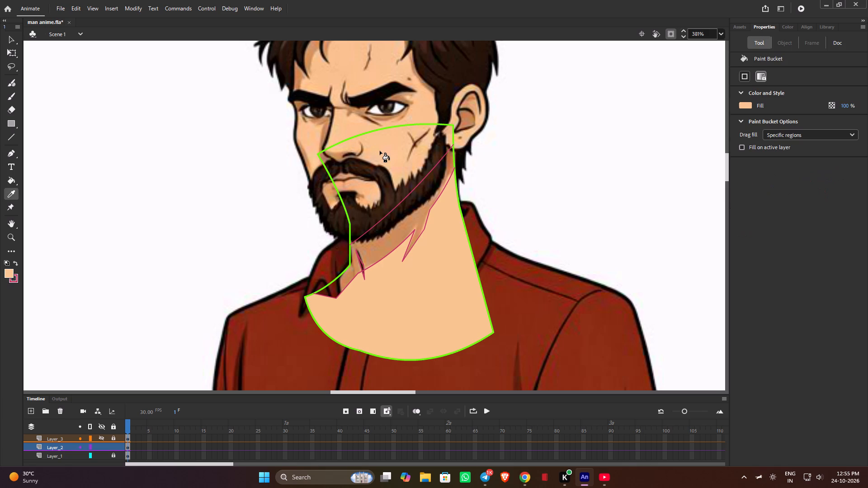
click(381, 150)
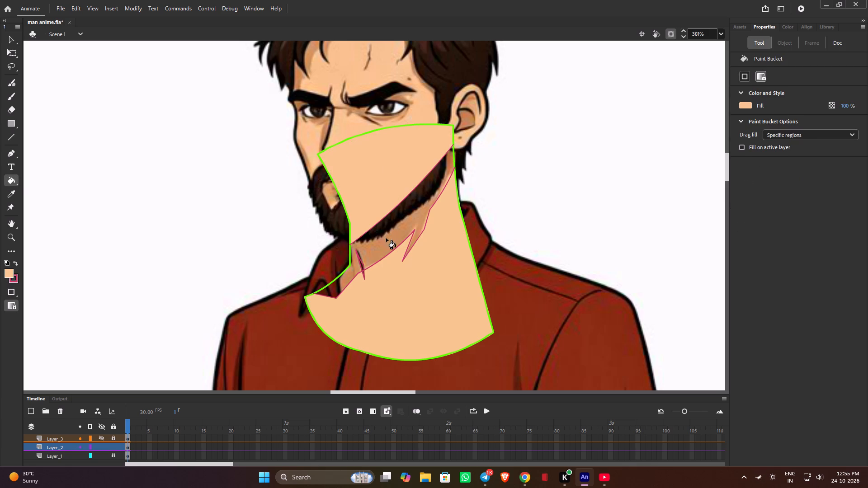
key(i)
double_click(386, 242)
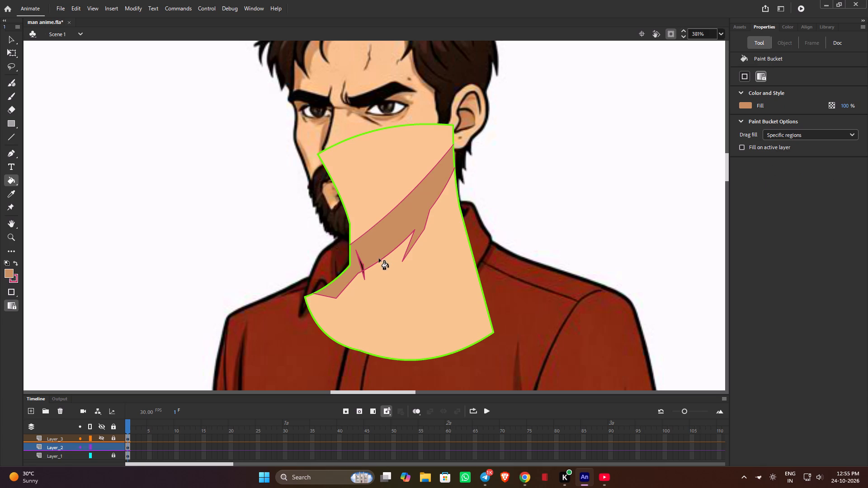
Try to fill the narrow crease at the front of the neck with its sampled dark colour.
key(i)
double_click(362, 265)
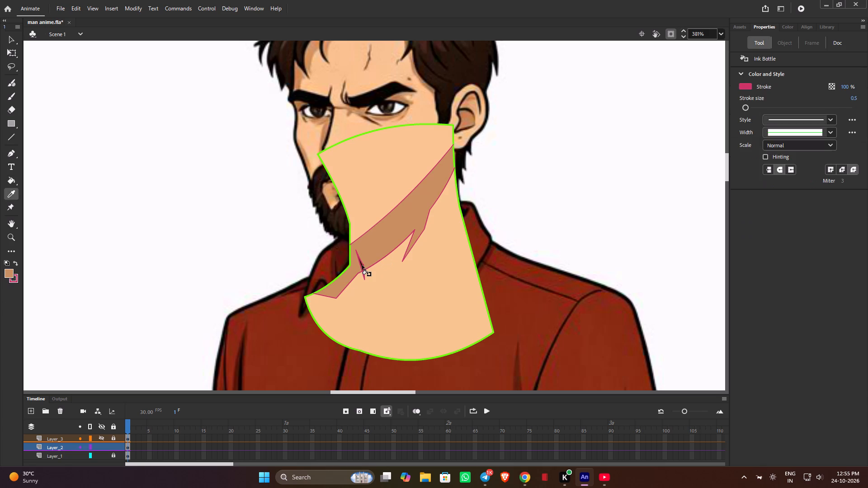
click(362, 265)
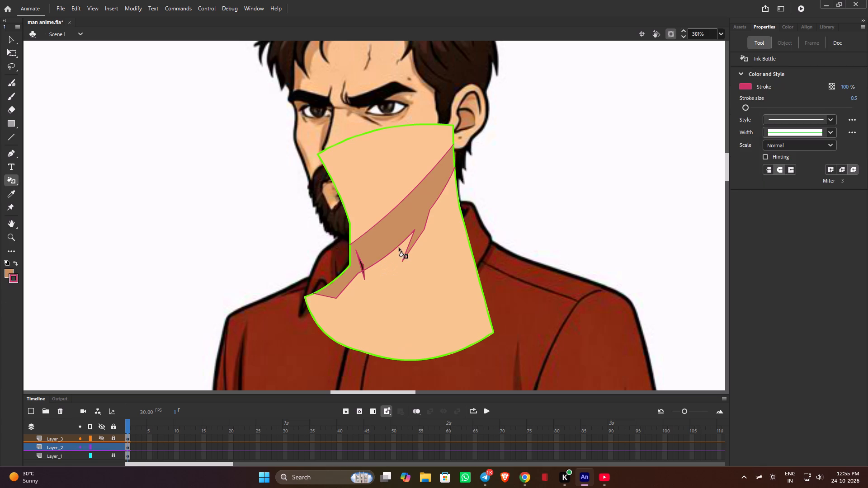
Delete the pink guide lines around the neck shadow and crease, including the line across the beard.
ctrl+scroll(396, 253, up, 2)
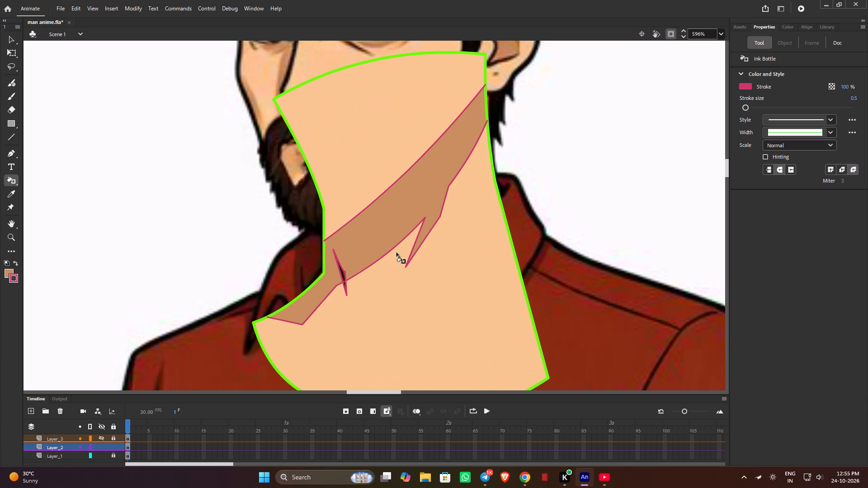
key(v)
double_click(388, 252)
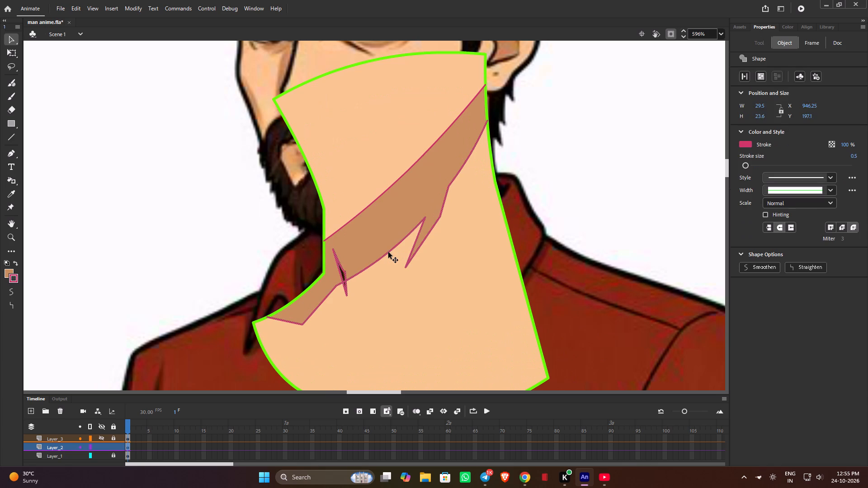
key(Delete)
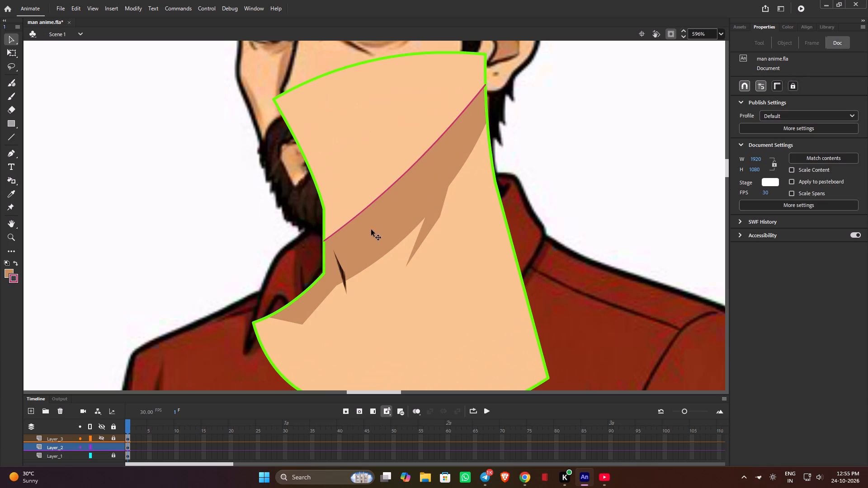
click(361, 211)
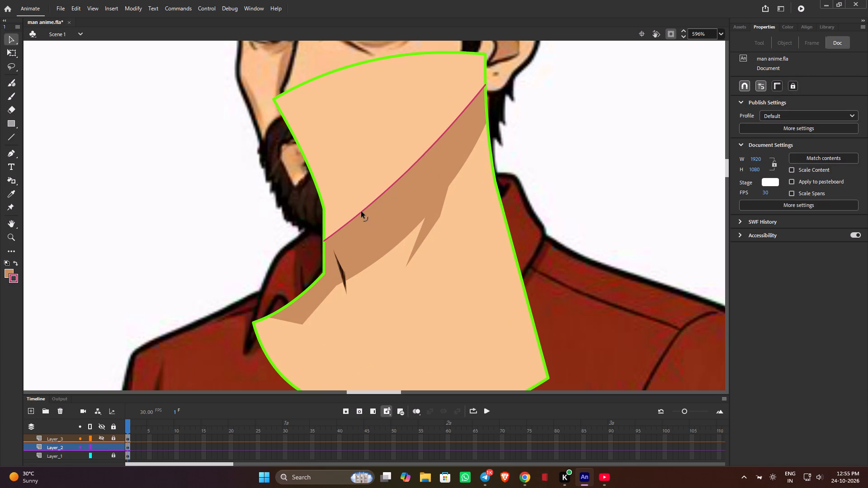
click(361, 211)
key(Delete)
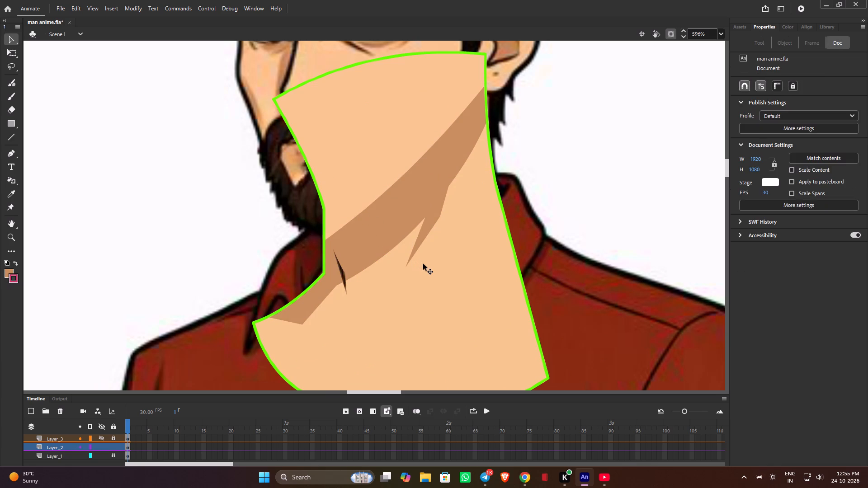
Select the whole neck drawing and set its outline stroke colour to black (#000000).
scroll(429, 242, down, 1)
ctrl+scroll(421, 239, up, 1)
ctrl+scroll(421, 239, down, 2)
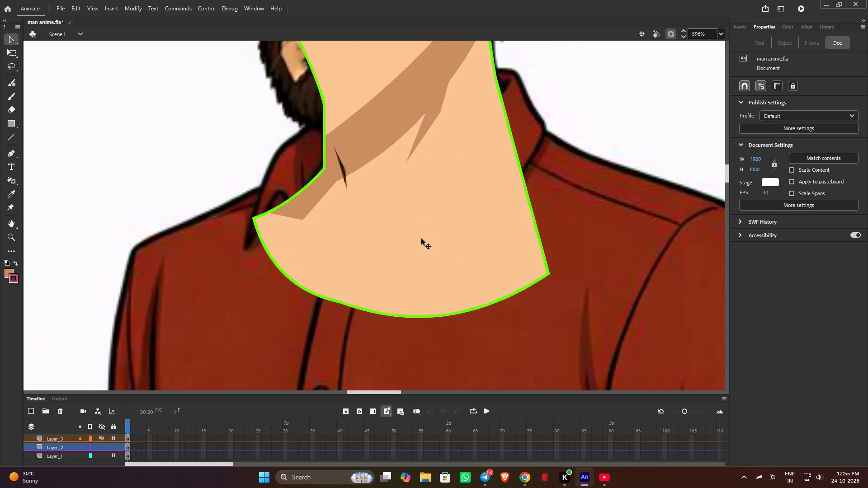
ctrl+scroll(421, 239, down, 3)
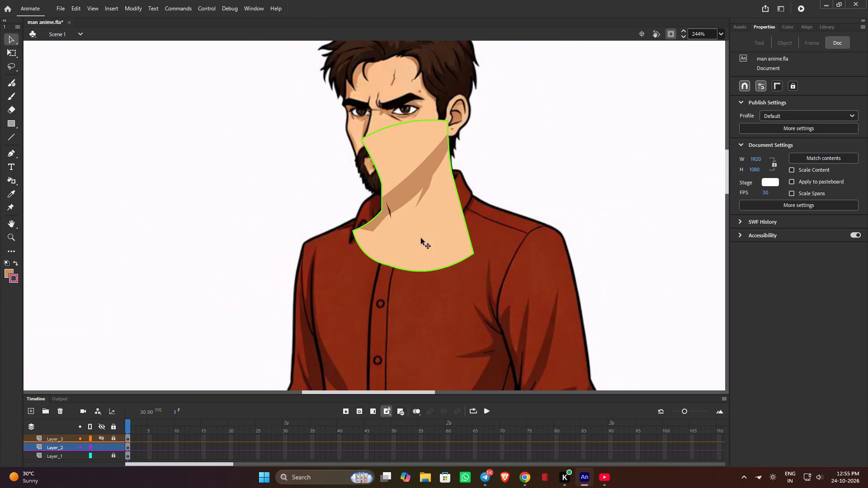
key(v)
key(v)
drag(297, 115, 536, 295)
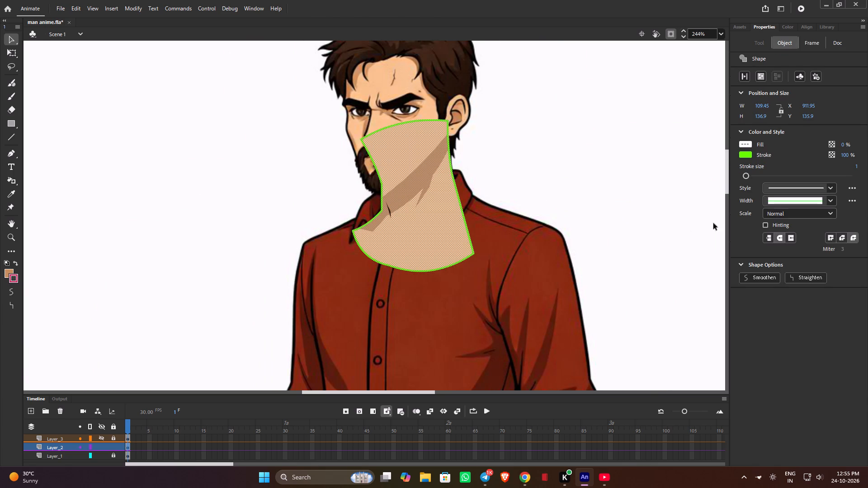
click(748, 155)
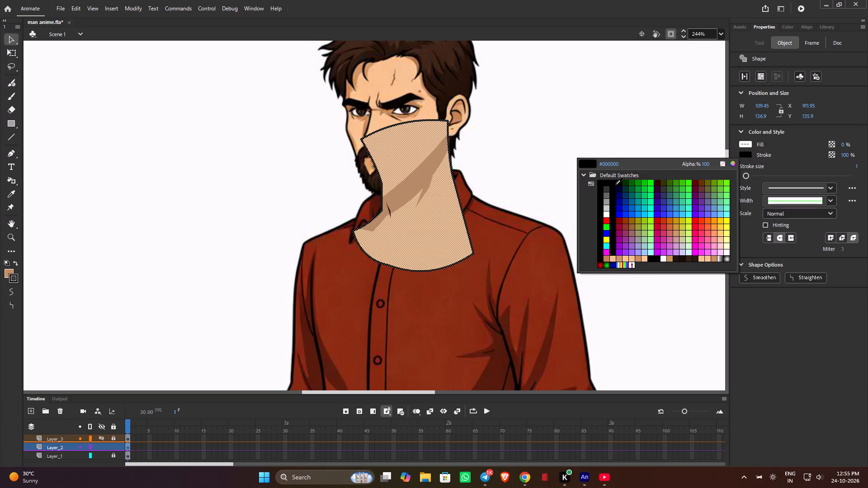
click(616, 184)
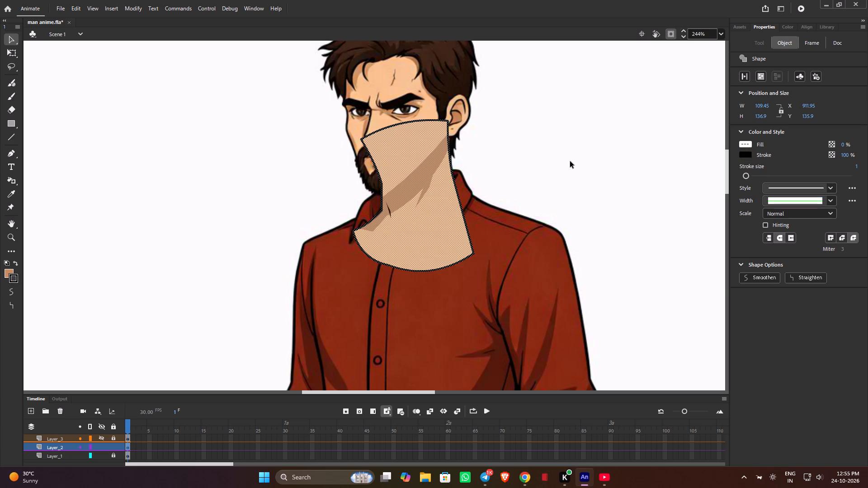
Group the neck artwork, make Layer_3 visible and unlocked, and move the group from Layer_2 to the same position on Layer_3.
key(ctrl+g)
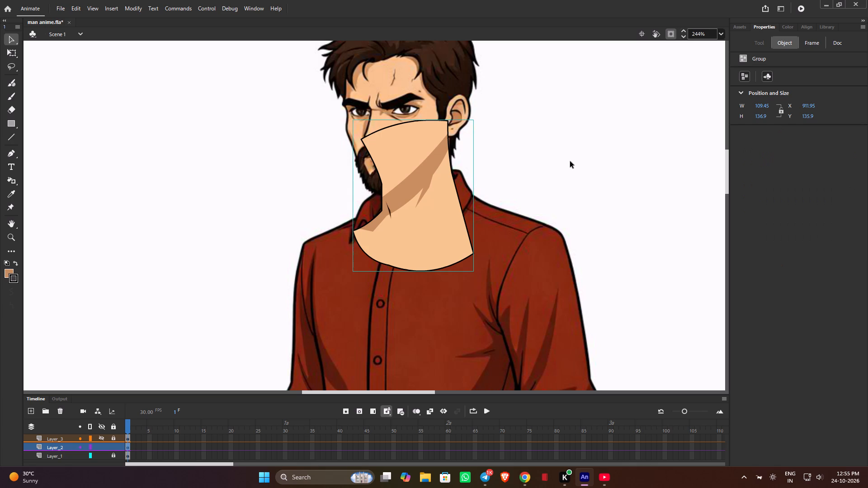
key(ctrl+x)
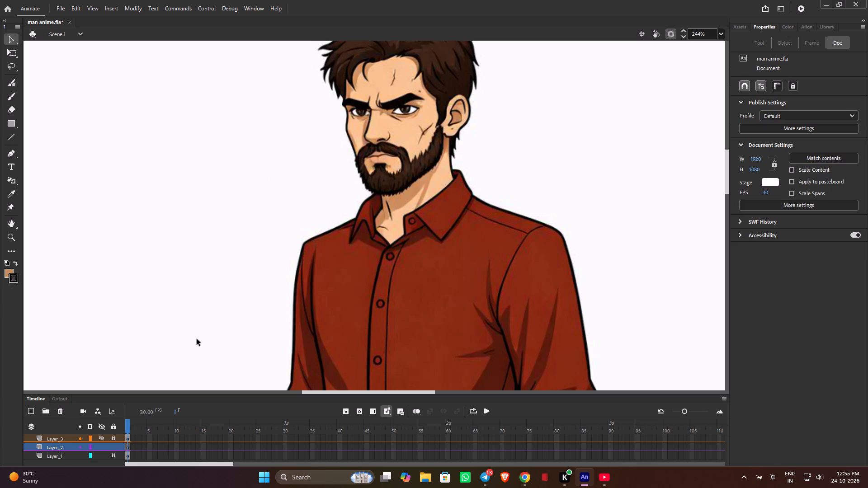
click(61, 436)
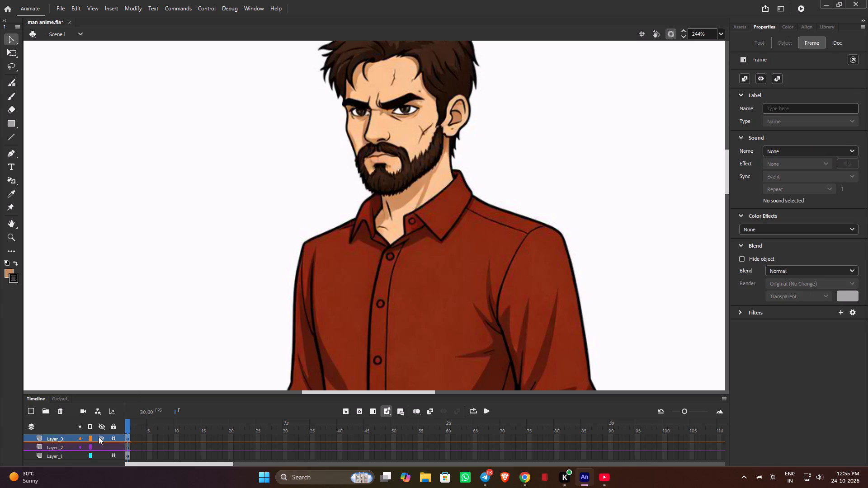
click(99, 436)
click(111, 436)
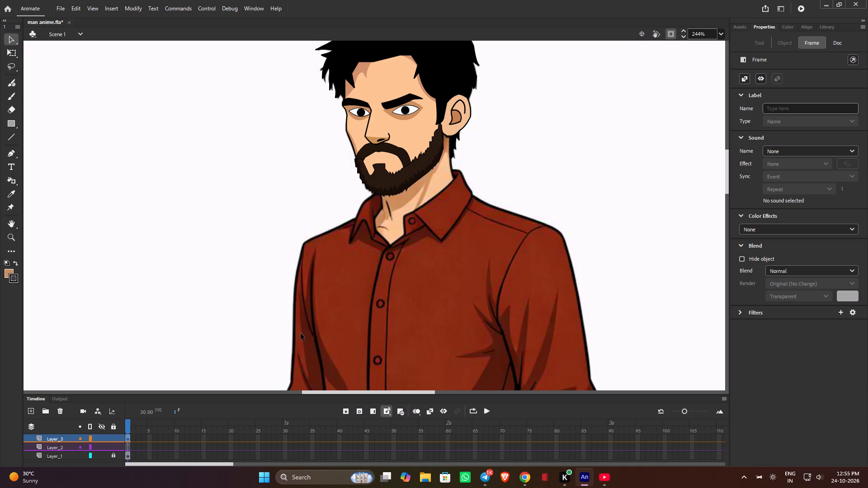
key(ctrl+shift+v)
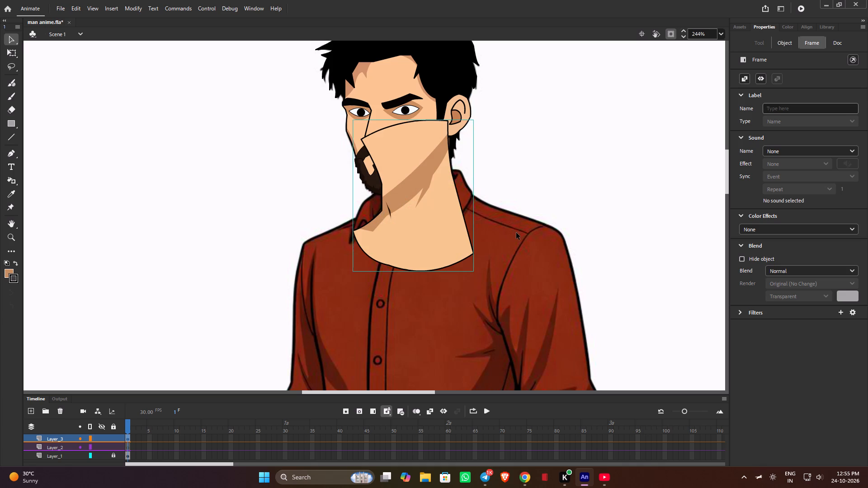
Switch to the YouTube tutorial and skip ahead to about 50:15, where the filled neck is shown selected.
click(599, 477)
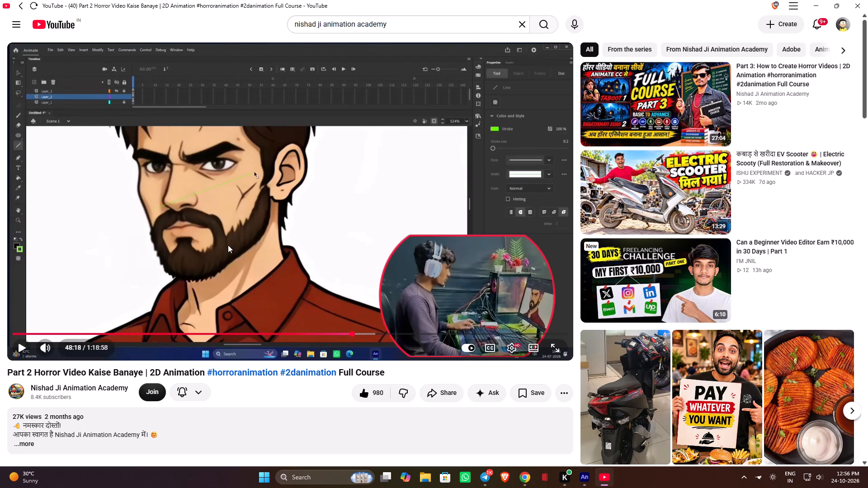
click(228, 245)
key(Right)
key(Right)
key(Right)
key(Right)
key(Right)
key(Right)
key(Right)
key(Right)
key(Right)
key(Right)
key(Right)
key(Right)
key(Right)
key(Right)
key(Right)
key(Right)
key(Right)
key(Right)
key(Right)
key(Right)
key(Right)
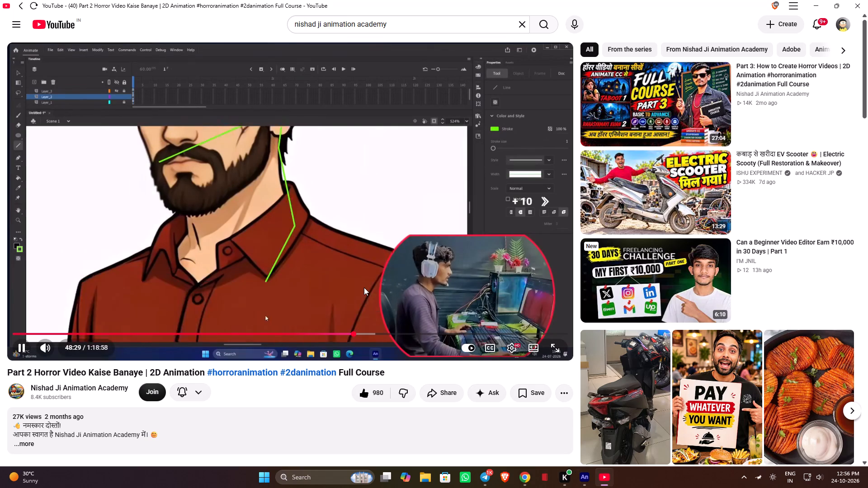
key(Right)
key(Right)
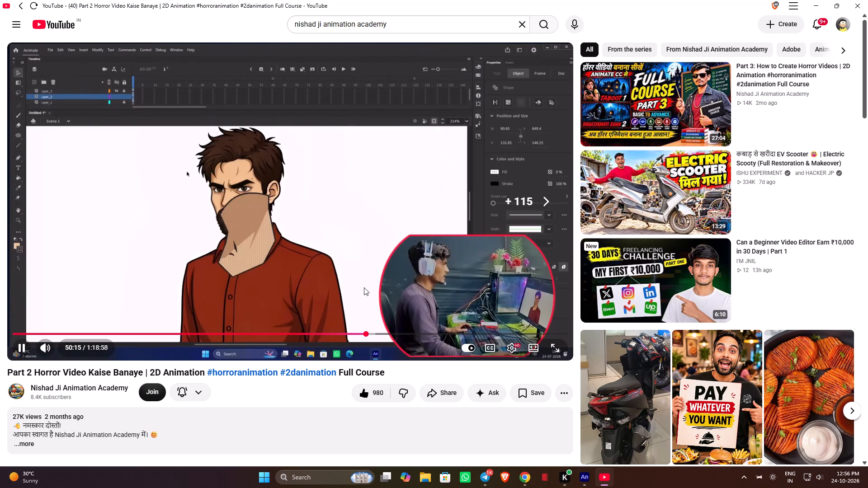
Skip ahead in the tutorial to about 50:37, where the neck sits on the character, and pause it.
key(Right)
key(Right)
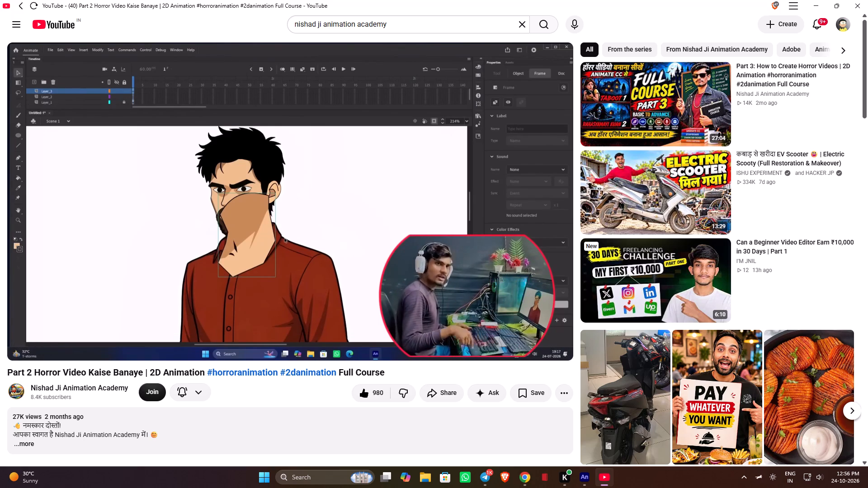
click(325, 267)
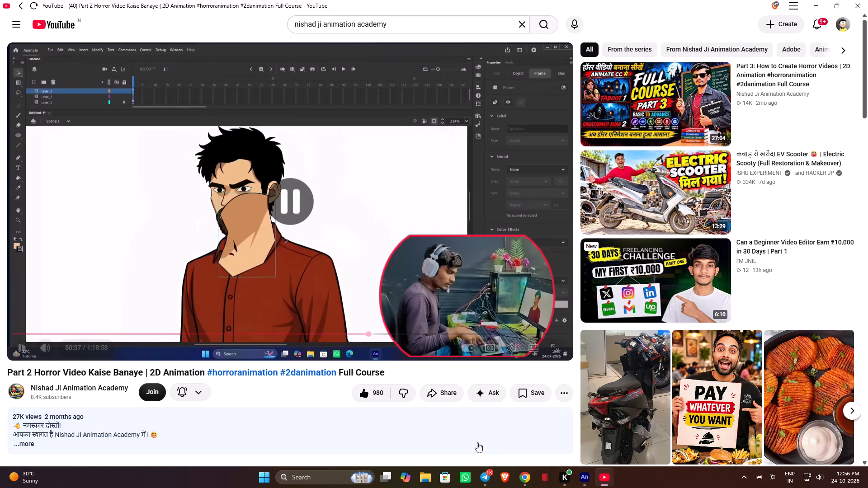
Switch to Adobe Animate and send the neck group backward on Layer_3 until it sits behind the face, beard and ear.
click(579, 475)
scroll(452, 366, up, 1)
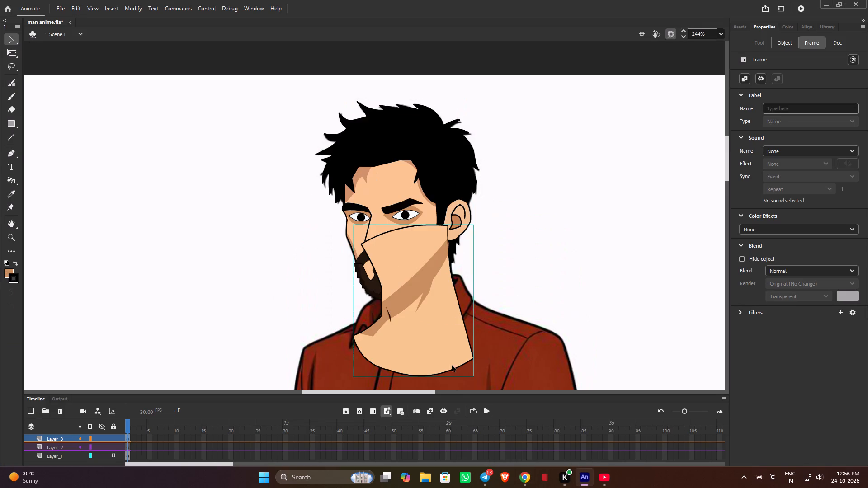
scroll(452, 366, down, 1)
key(ctrl+Down)
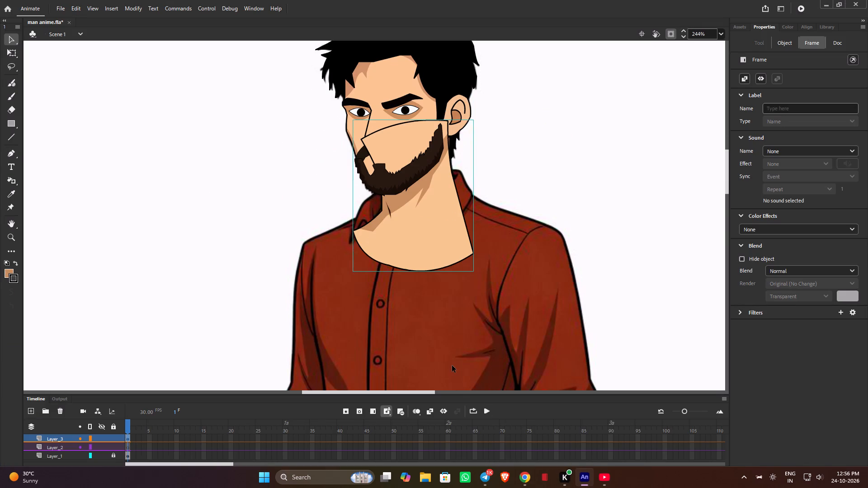
key(ctrl+Down)
key(ctrl+Down)
key(ctrl+Down)
key(ctrl+Down)
key(ctrl+Down)
key(ctrl+Down)
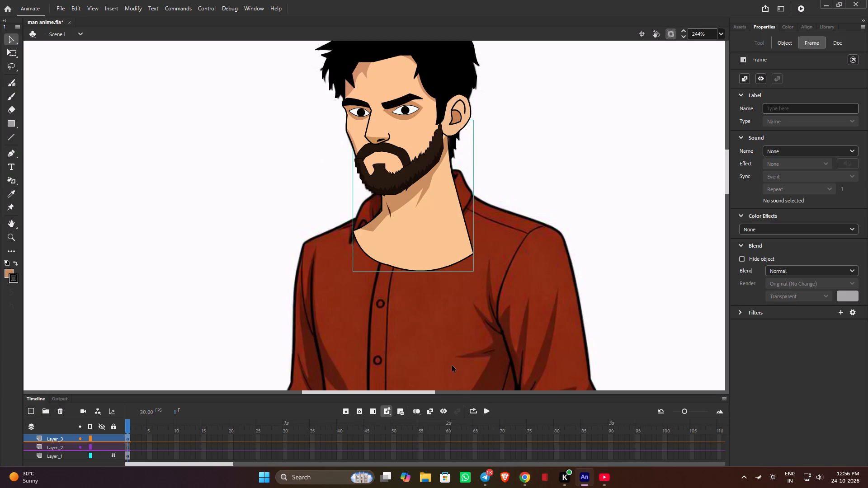
key(ctrl+Down)
key(ctrl+Down)
key(ctrl+Down)
key(ctrl+Down)
Toggle the visibility of the layers, including the Layer_1 reference, to examine the drawn head and neck without it.
click(100, 427)
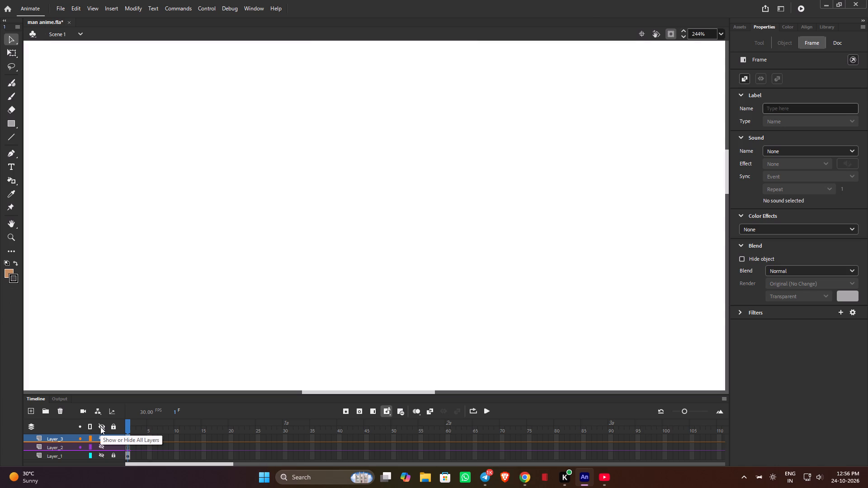
click(100, 427)
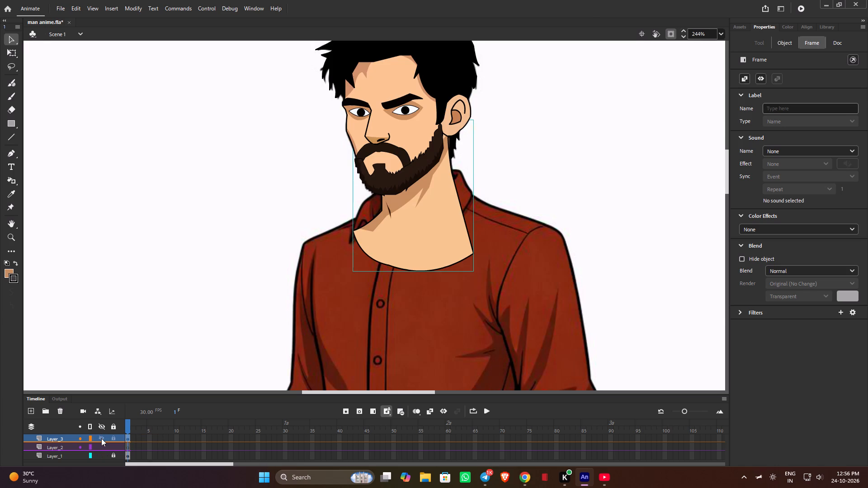
click(101, 438)
click(101, 438)
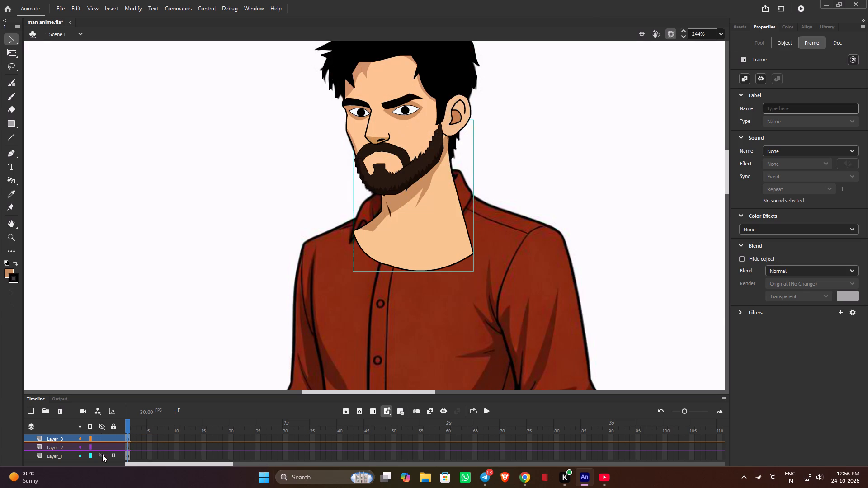
click(101, 455)
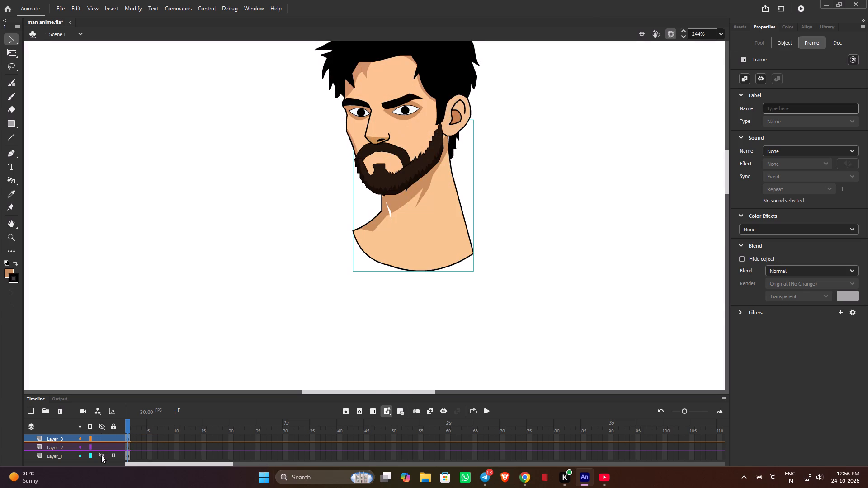
click(101, 455)
click(101, 455)
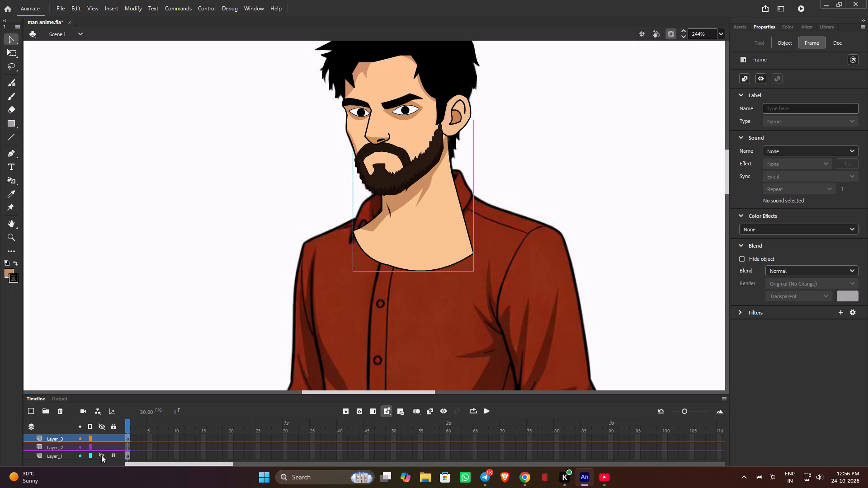
click(101, 455)
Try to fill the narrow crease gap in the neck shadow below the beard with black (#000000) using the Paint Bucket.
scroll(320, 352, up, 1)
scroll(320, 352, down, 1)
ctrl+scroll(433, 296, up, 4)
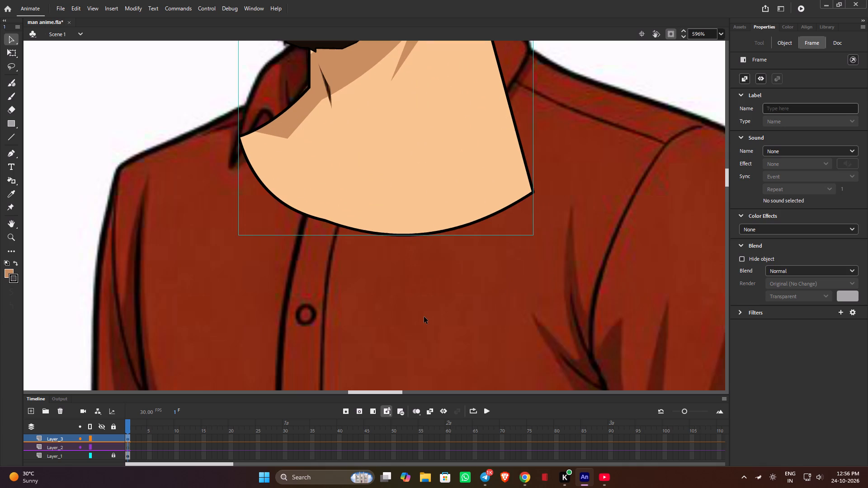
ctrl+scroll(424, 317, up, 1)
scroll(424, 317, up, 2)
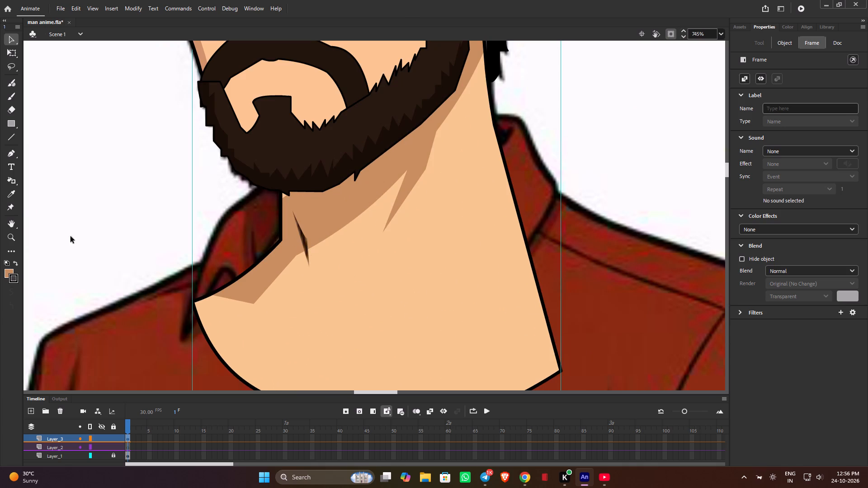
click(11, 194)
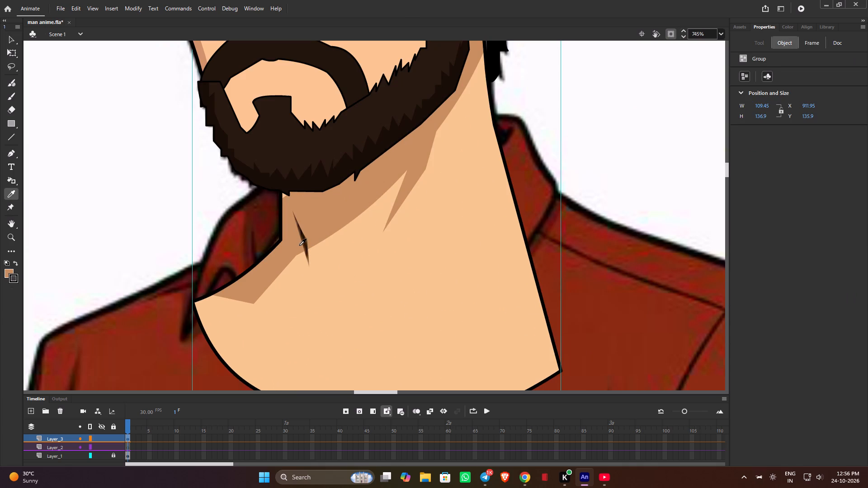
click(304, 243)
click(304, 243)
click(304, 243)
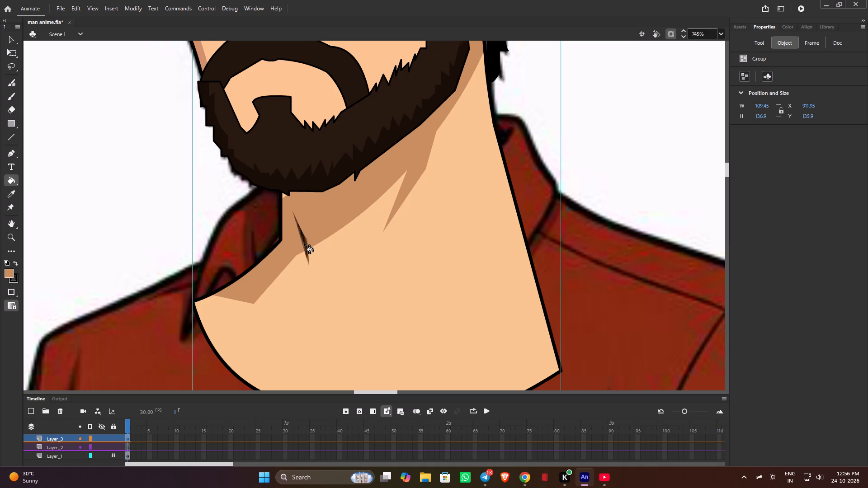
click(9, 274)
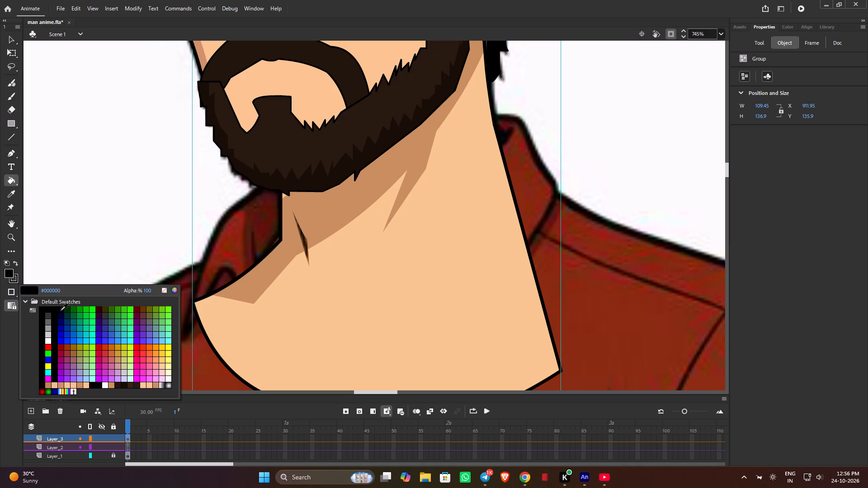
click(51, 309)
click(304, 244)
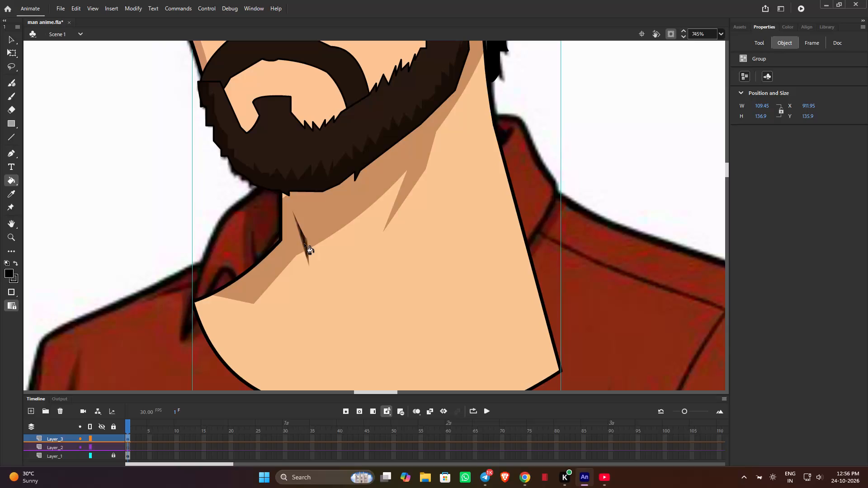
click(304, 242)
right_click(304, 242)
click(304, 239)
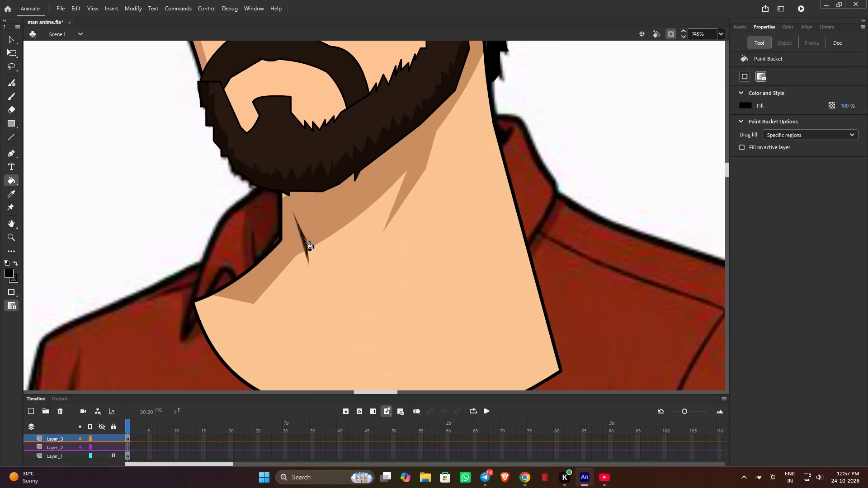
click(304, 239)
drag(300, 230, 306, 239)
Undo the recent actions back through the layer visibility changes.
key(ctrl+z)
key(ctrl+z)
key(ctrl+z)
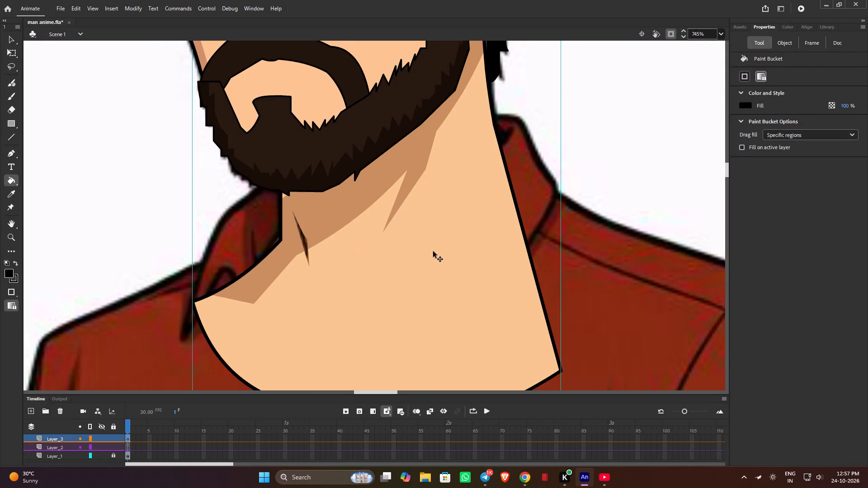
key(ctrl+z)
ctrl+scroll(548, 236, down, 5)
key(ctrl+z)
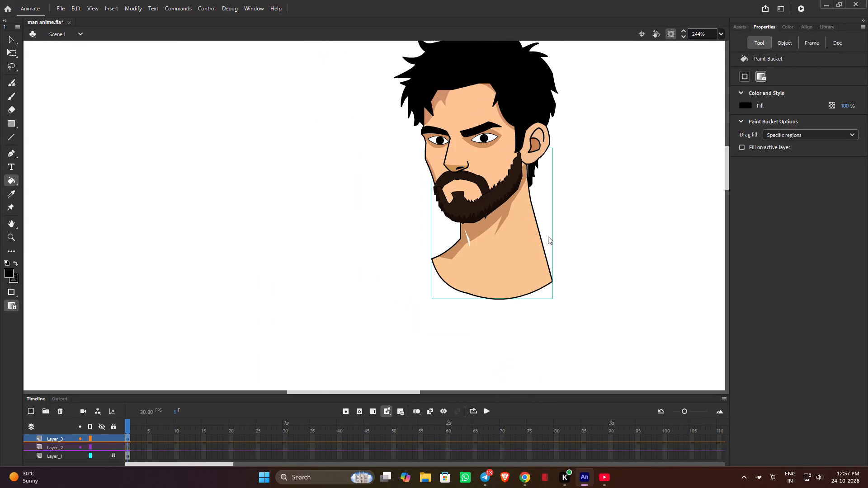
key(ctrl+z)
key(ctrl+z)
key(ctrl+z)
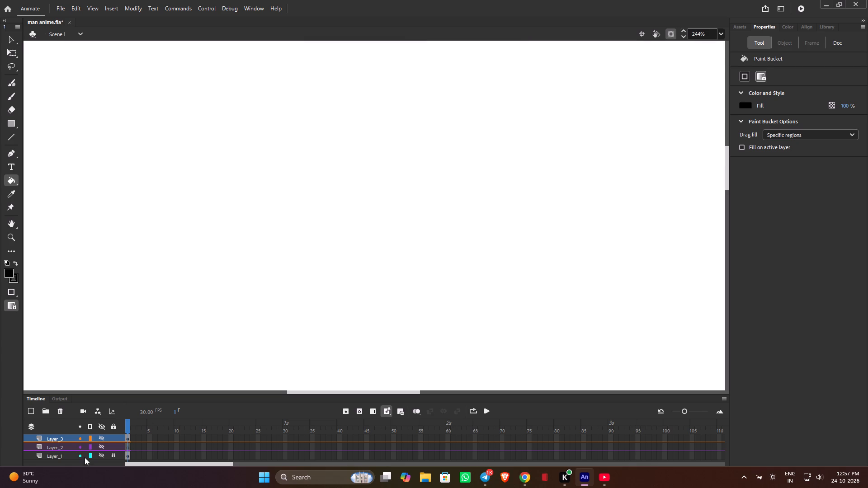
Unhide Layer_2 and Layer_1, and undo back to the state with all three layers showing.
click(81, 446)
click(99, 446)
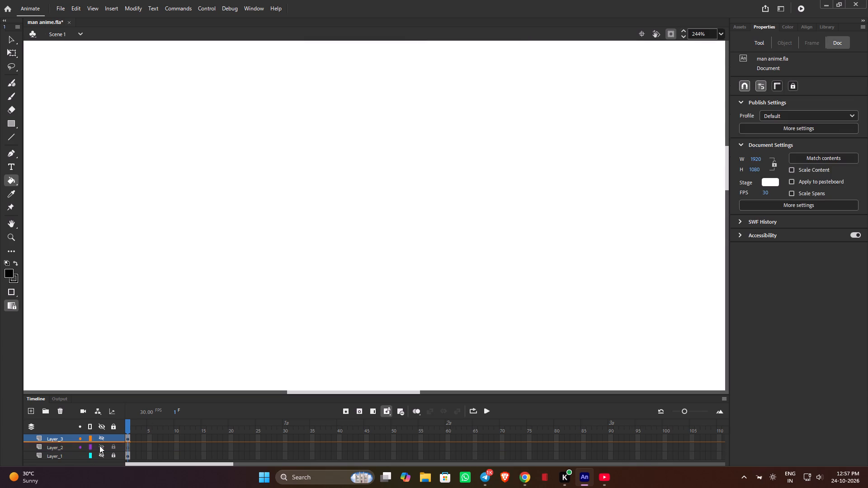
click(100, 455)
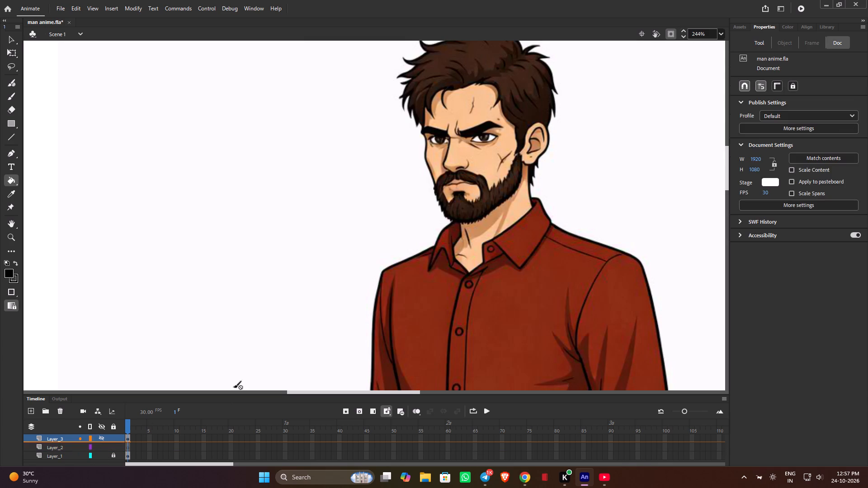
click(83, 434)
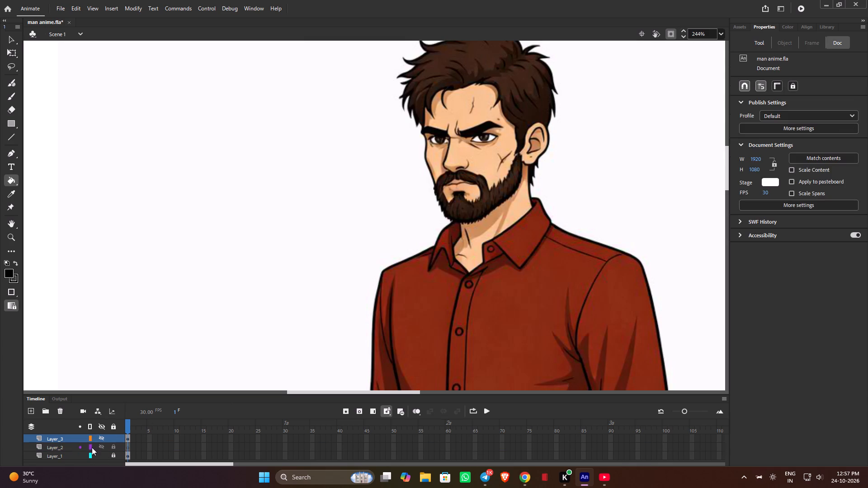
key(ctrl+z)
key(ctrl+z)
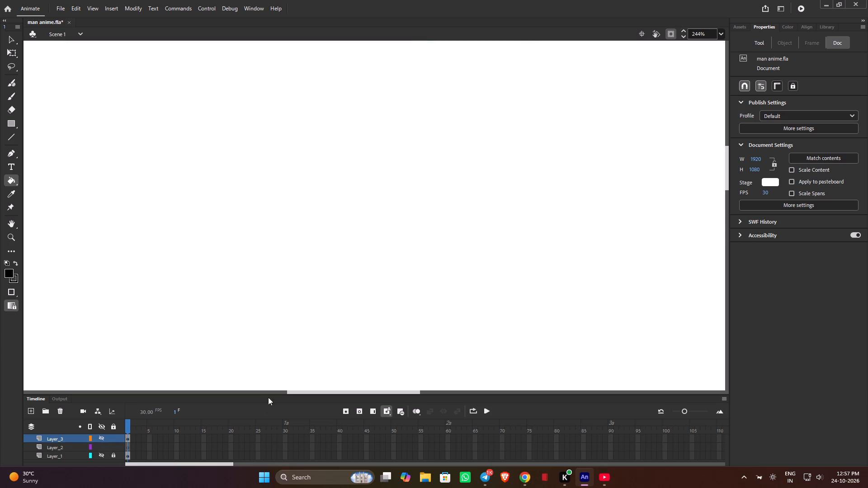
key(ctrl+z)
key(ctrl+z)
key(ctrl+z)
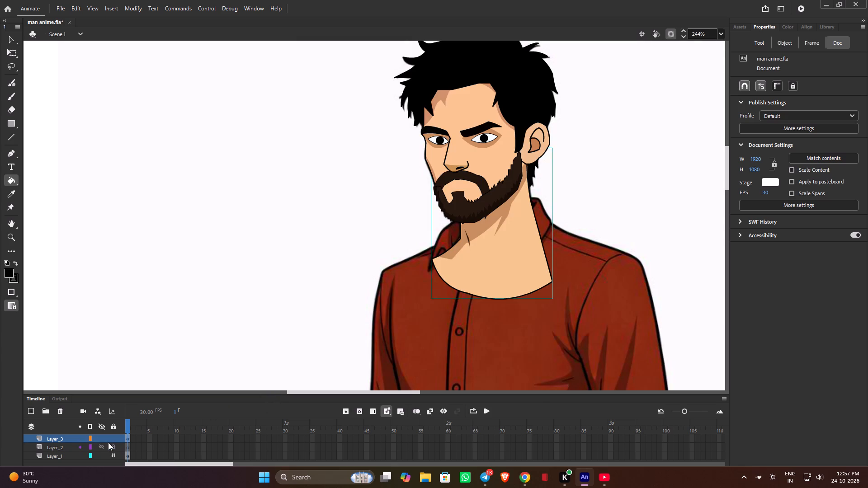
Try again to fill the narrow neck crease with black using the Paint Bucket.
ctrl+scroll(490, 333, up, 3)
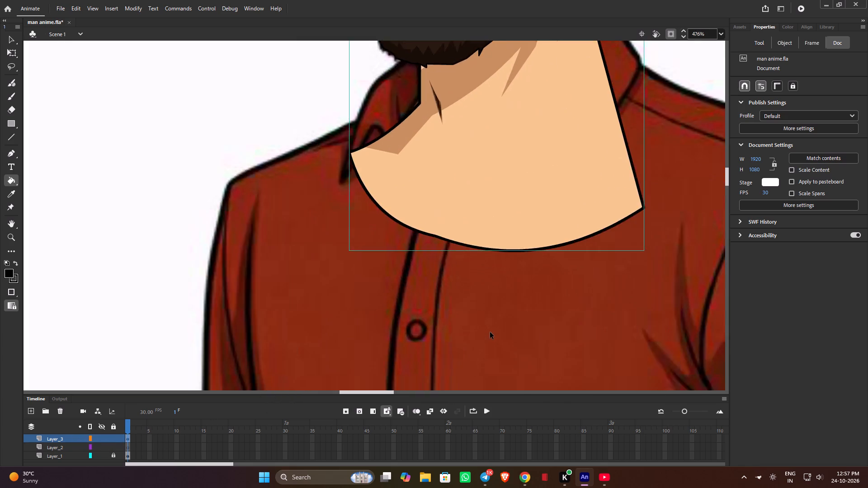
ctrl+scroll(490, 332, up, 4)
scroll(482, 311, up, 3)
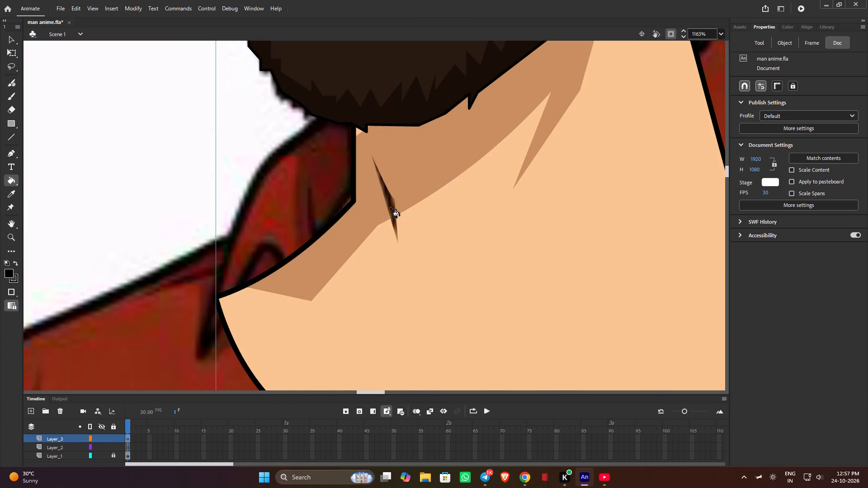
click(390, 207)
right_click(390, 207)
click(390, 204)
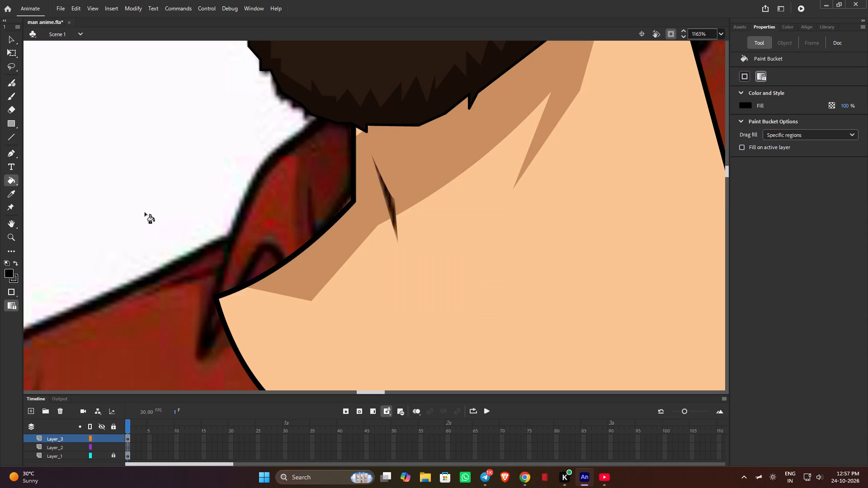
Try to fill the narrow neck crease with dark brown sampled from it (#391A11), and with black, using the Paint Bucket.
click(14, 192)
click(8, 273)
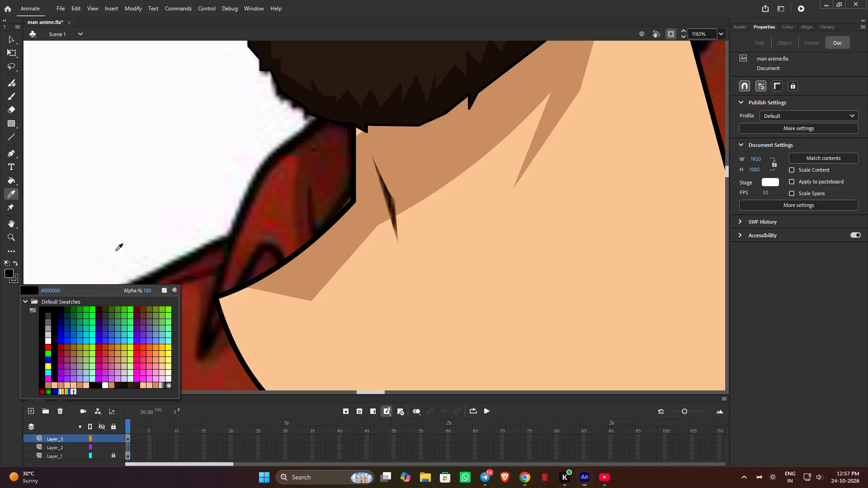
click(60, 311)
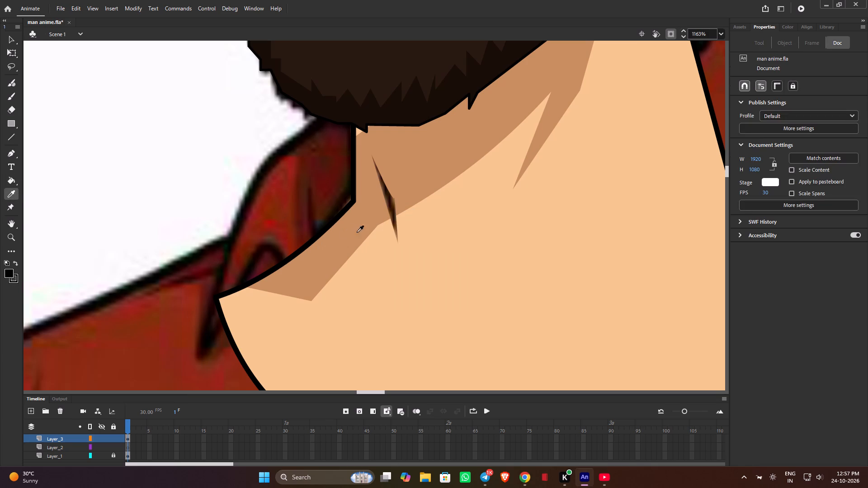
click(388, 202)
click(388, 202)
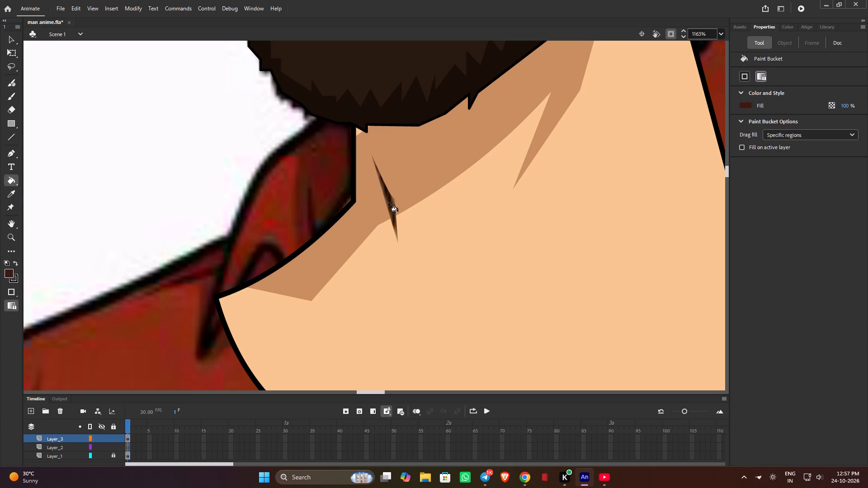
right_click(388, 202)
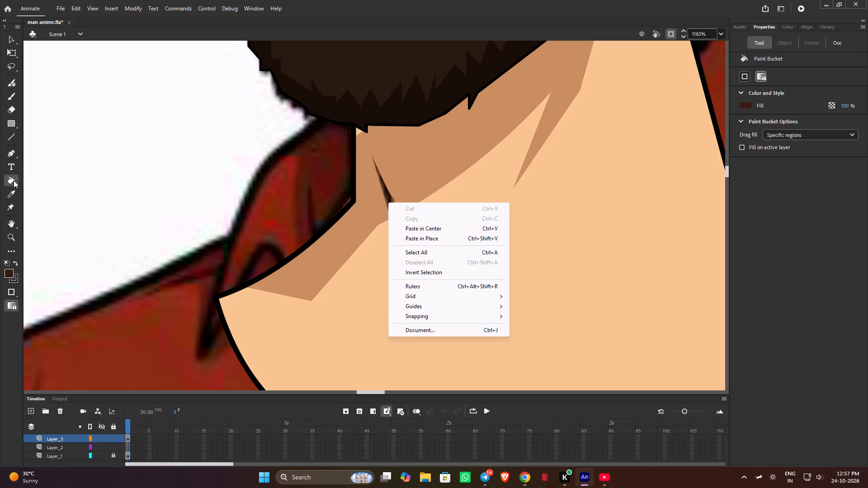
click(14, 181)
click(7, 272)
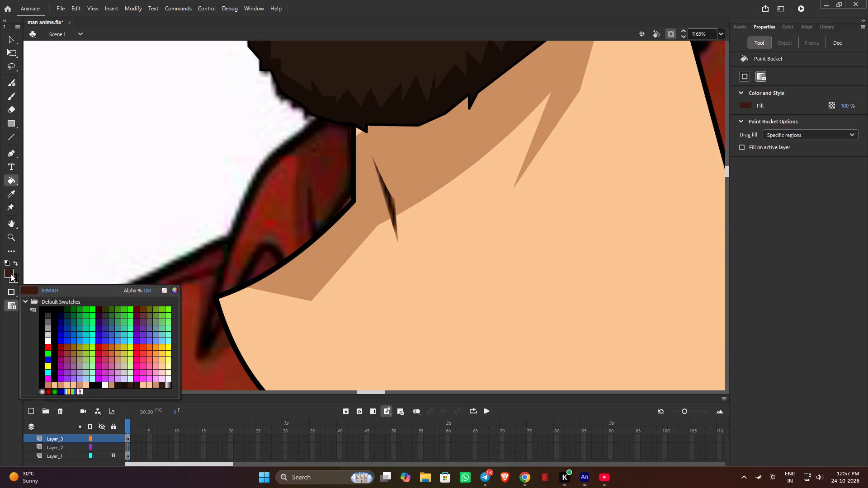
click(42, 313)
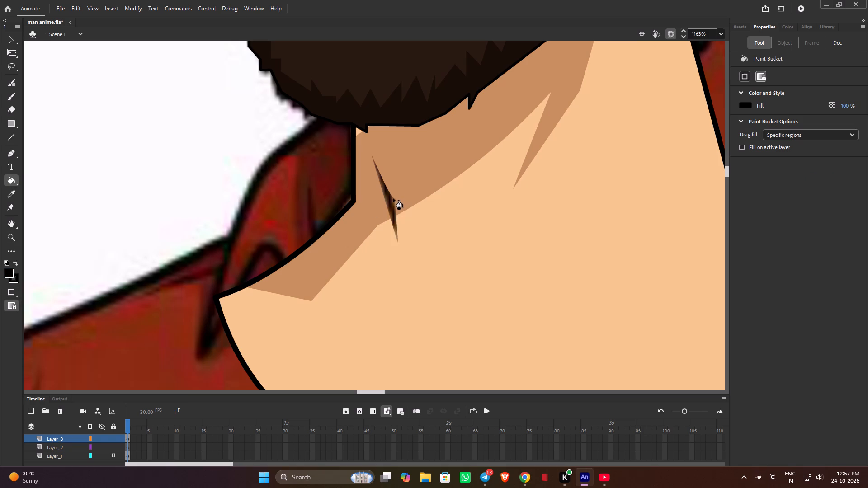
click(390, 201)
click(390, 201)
Look over the beard, the neck and the shirt below it at different magnifications.
scroll(434, 296, up, 2)
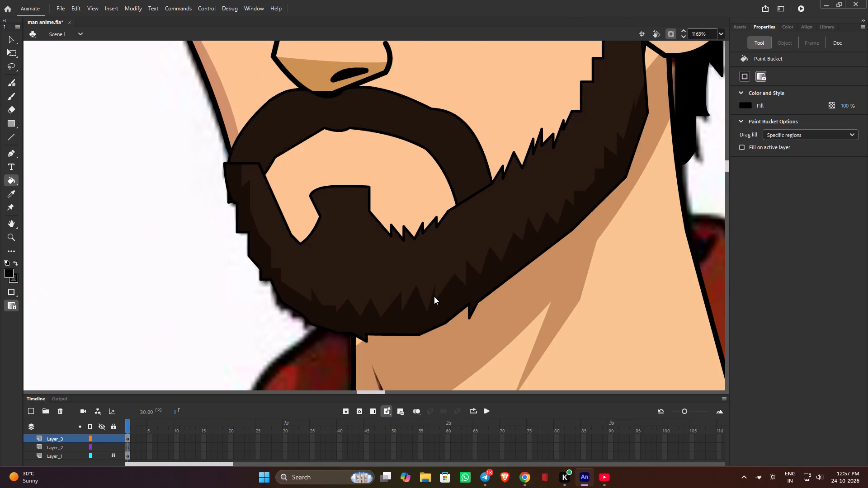
ctrl+scroll(433, 286, down, 4)
scroll(451, 298, down, 1)
scroll(451, 299, up, 1)
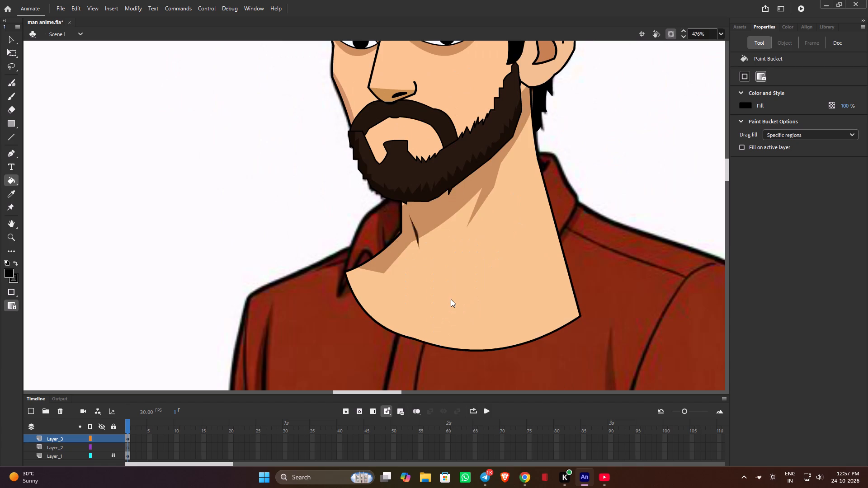
scroll(451, 299, down, 2)
scroll(451, 299, up, 2)
scroll(451, 299, down, 3)
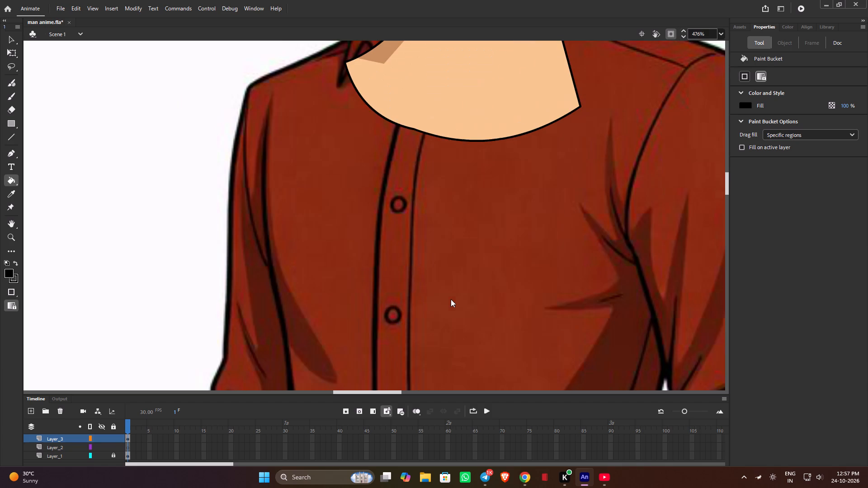
ctrl+scroll(451, 299, down, 3)
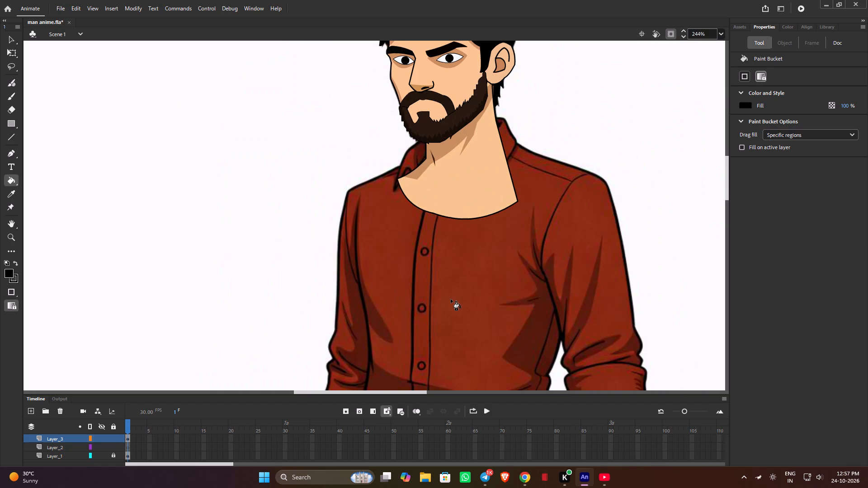
Trace the neck crease's long outer edge from its upper tip to its lower tip with a bright green line.
ctrl+scroll(443, 298, up, 7)
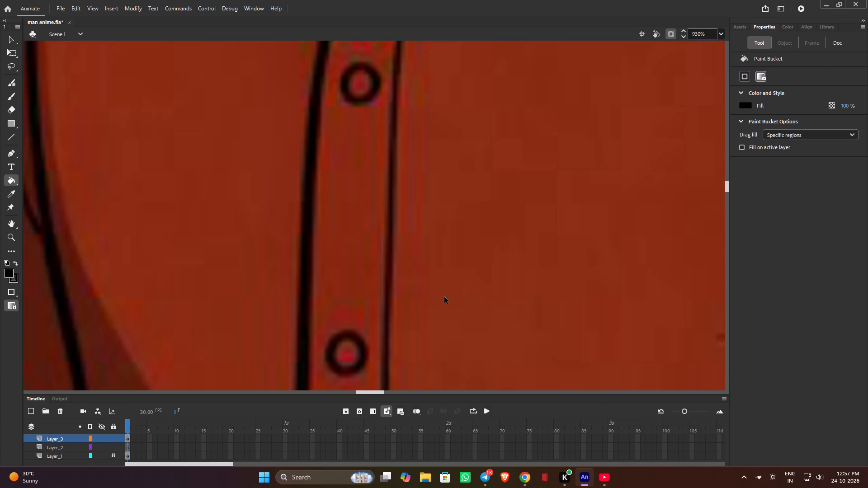
scroll(444, 297, up, 6)
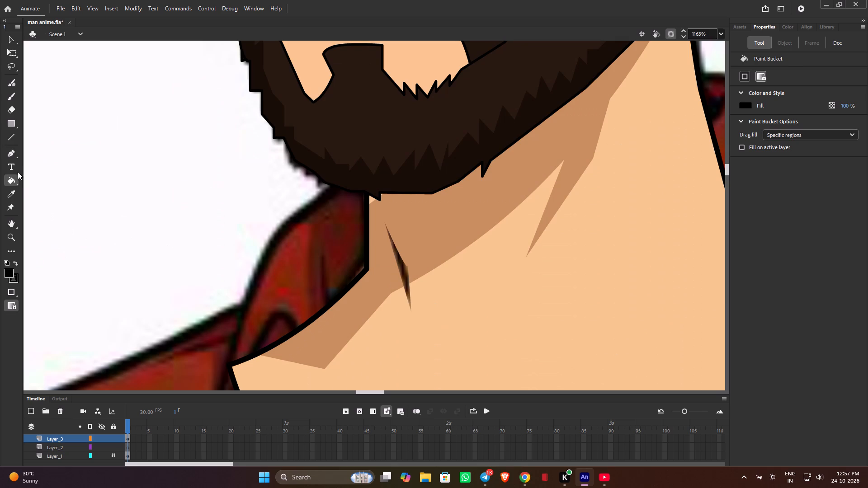
key(n)
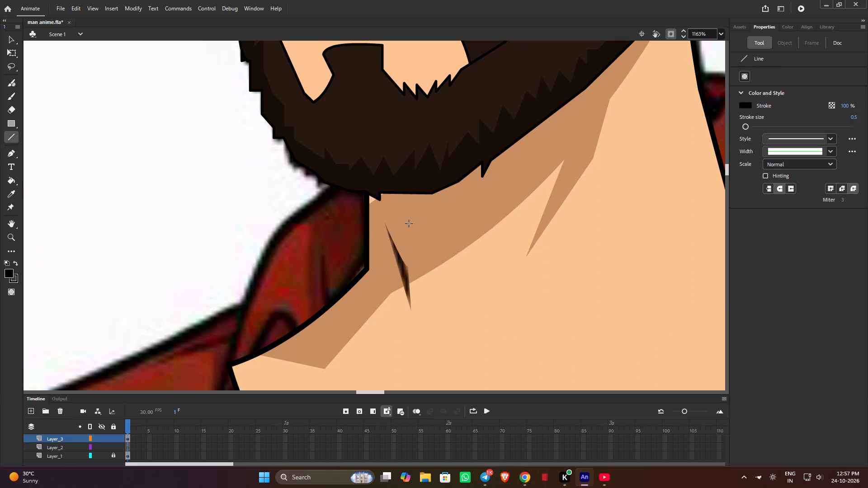
click(747, 106)
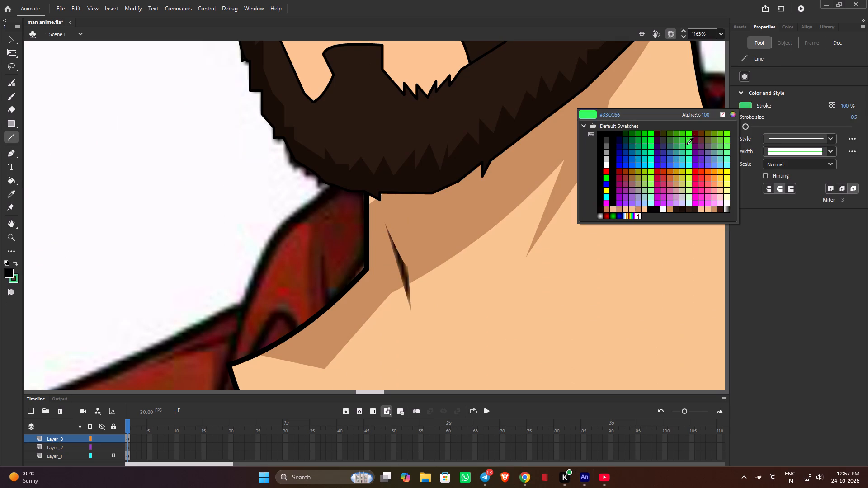
click(689, 137)
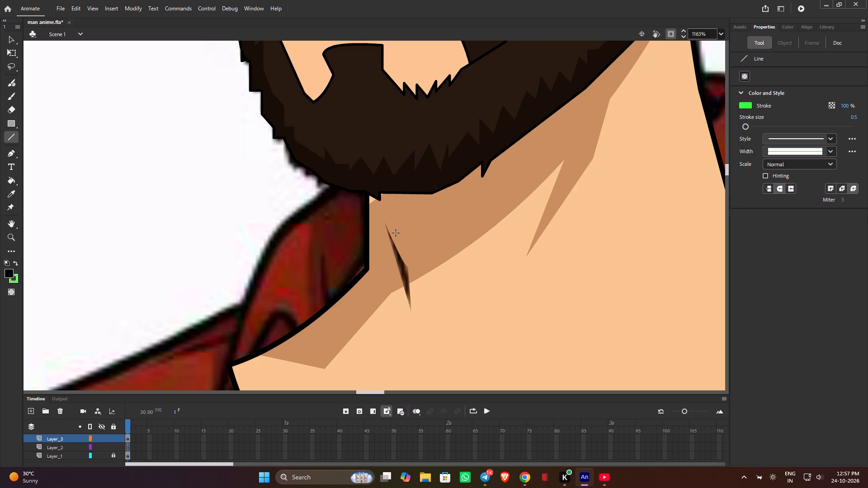
drag(386, 227, 392, 247)
drag(392, 247, 406, 308)
drag(406, 308, 406, 310)
Trace the crease's bent opposite edge in green from the upper tip to the lower tip, closing the outline.
drag(386, 226, 402, 258)
drag(402, 258, 407, 271)
drag(407, 271, 408, 271)
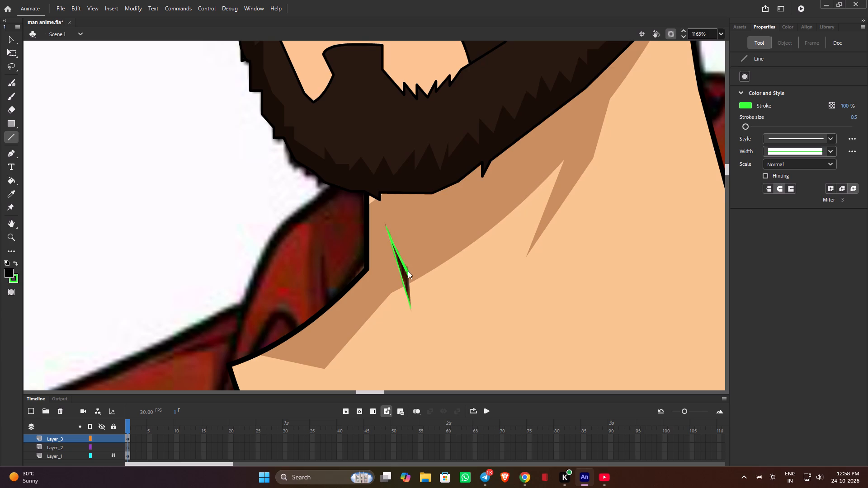
drag(408, 271, 407, 270)
drag(407, 270, 406, 272)
drag(406, 272, 408, 296)
drag(408, 296, 409, 305)
Fill the outlined neck crease with the very dark brown sampled from the beard's lower shadow.
click(14, 197)
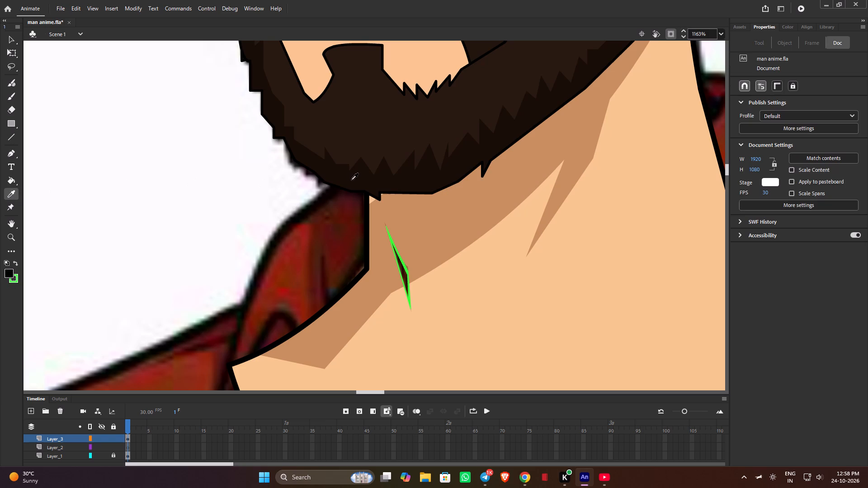
click(399, 179)
click(404, 273)
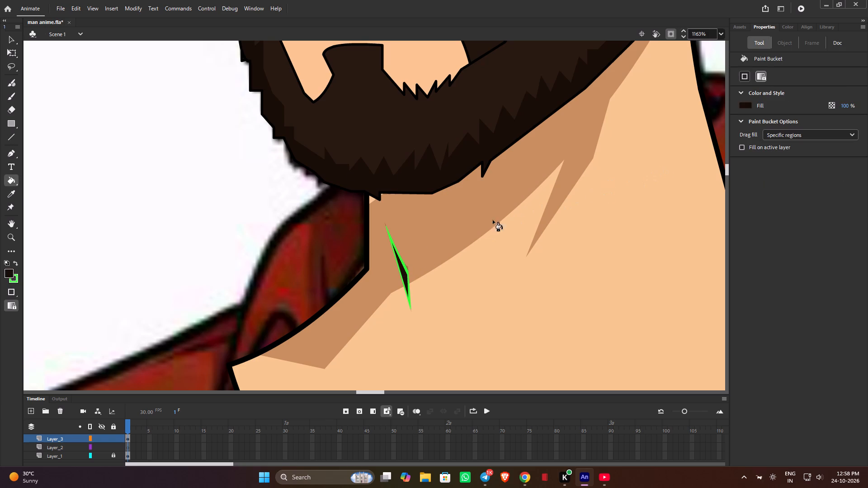
Select the crease shape with its green outline, set both its stroke and fill to black, and deselect it.
key(v)
drag(344, 208, 359, 214)
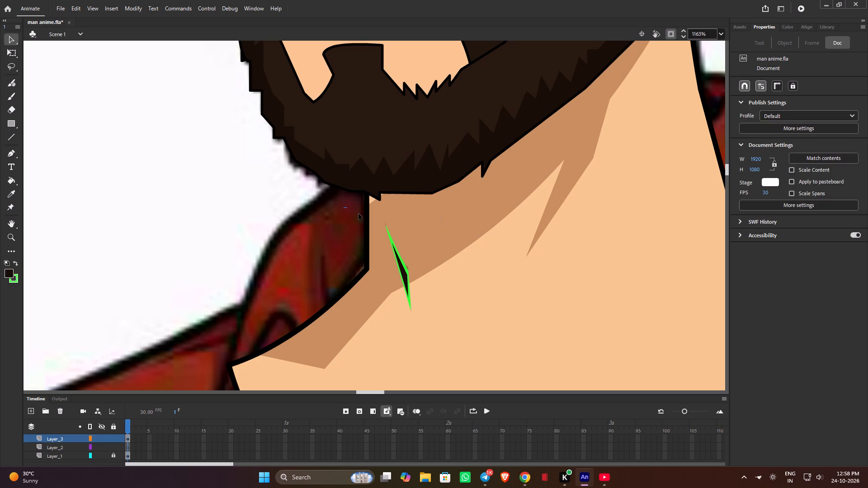
drag(359, 214, 480, 327)
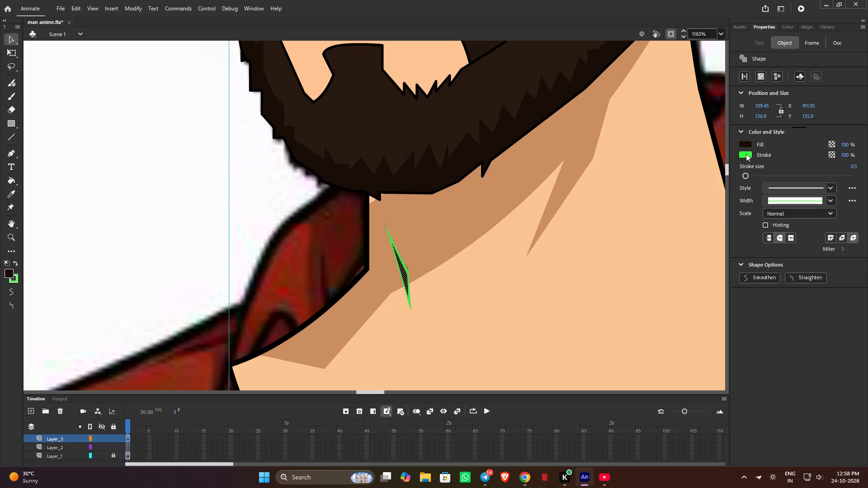
click(746, 154)
click(609, 183)
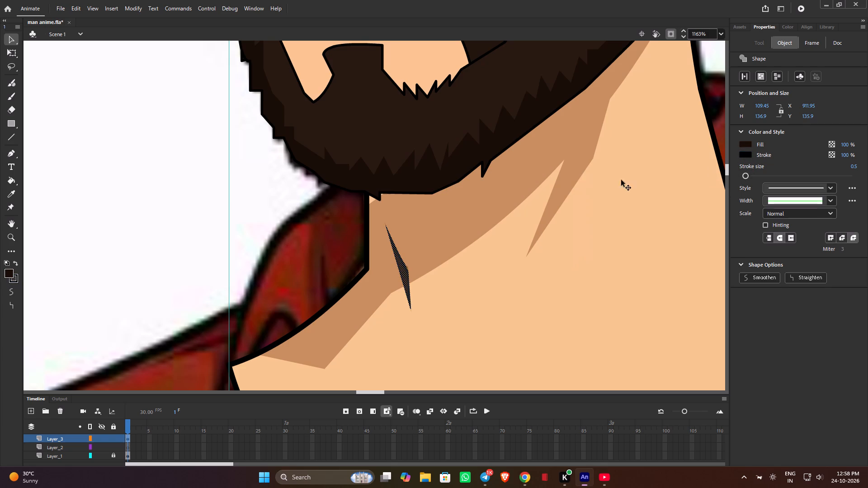
click(744, 142)
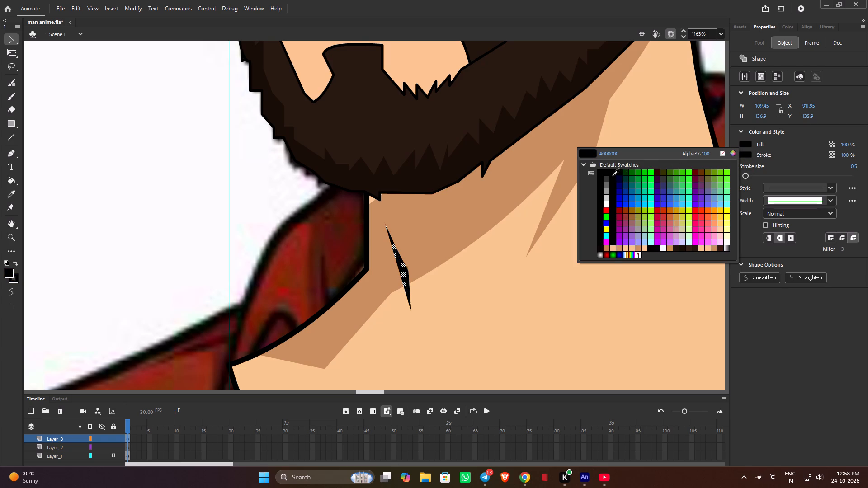
click(613, 175)
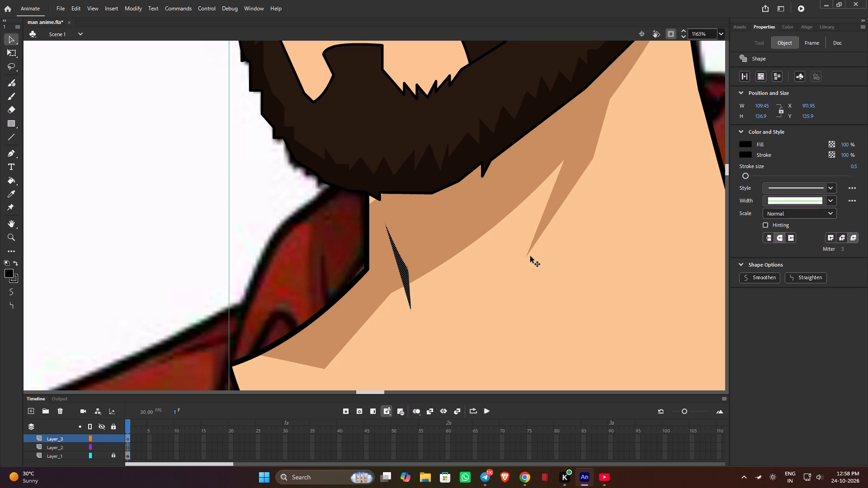
ctrl+scroll(530, 256, down, 4)
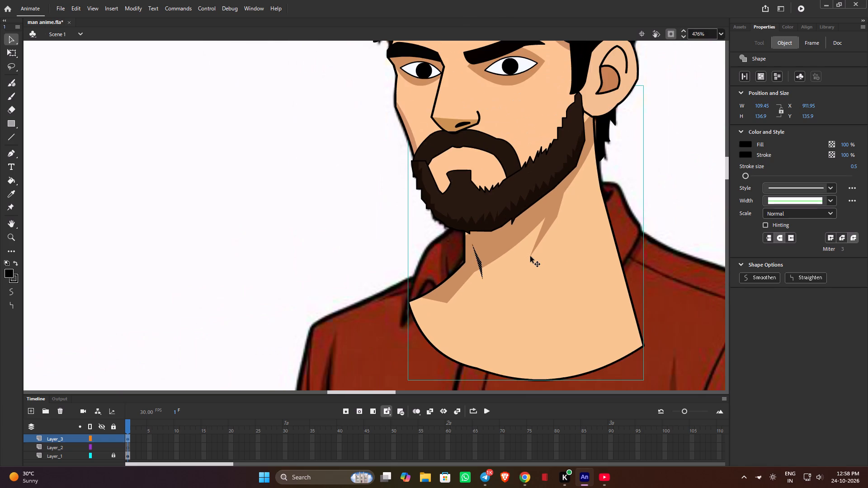
key(Return)
click(671, 207)
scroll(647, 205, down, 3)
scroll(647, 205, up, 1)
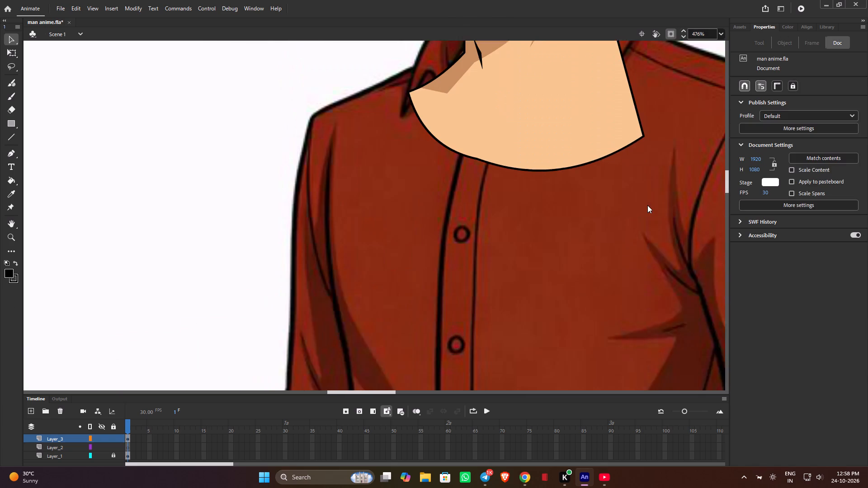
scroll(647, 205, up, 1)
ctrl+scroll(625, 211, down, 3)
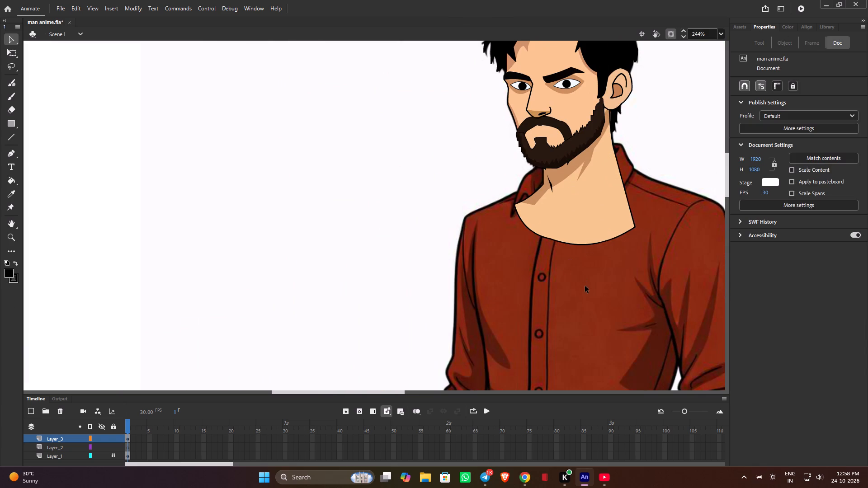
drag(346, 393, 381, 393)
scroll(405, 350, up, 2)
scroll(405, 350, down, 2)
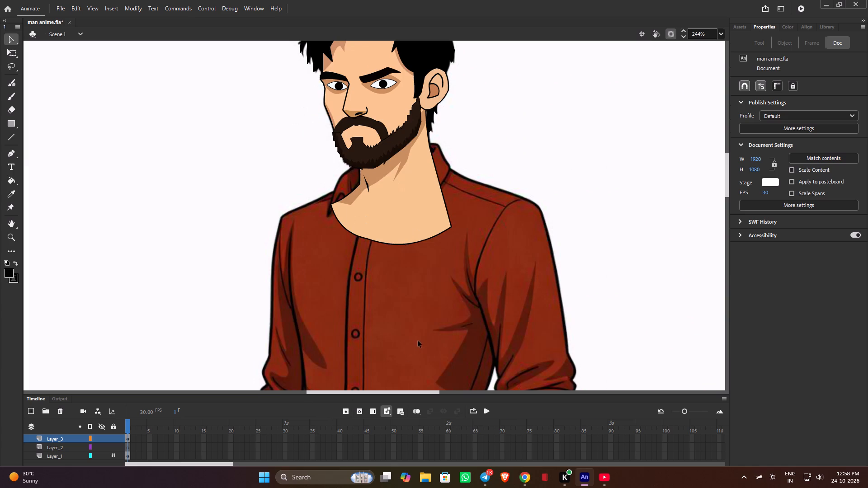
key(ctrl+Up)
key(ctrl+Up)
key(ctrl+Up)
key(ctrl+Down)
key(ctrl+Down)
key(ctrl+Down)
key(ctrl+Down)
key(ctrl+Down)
Hide and reshow Layer_3 to check the neck artwork against the rest of the character.
scroll(349, 323, up, 1)
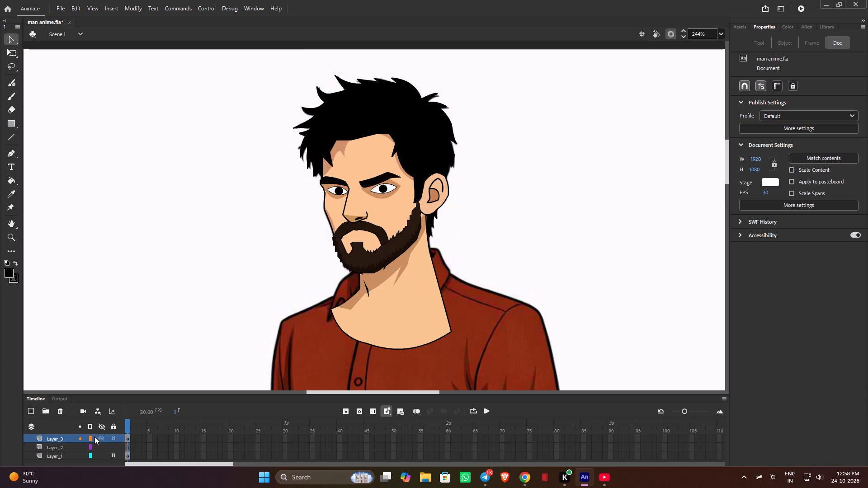
click(98, 436)
click(98, 436)
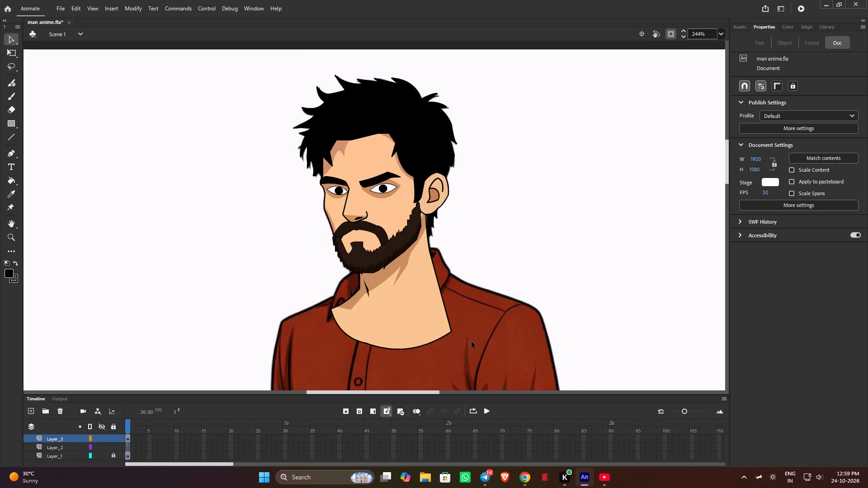
Switch to the Part 2 tutorial on YouTube and watch the neck section from 50:37, pausing at 50:47.
click(602, 476)
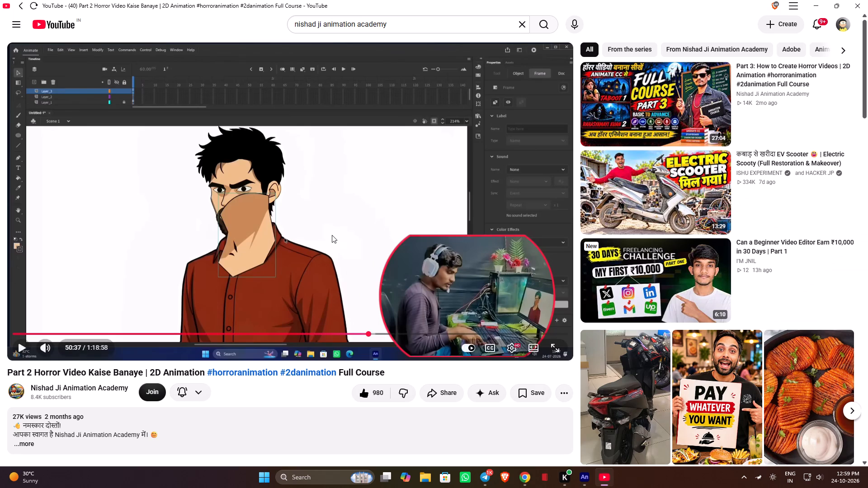
click(332, 235)
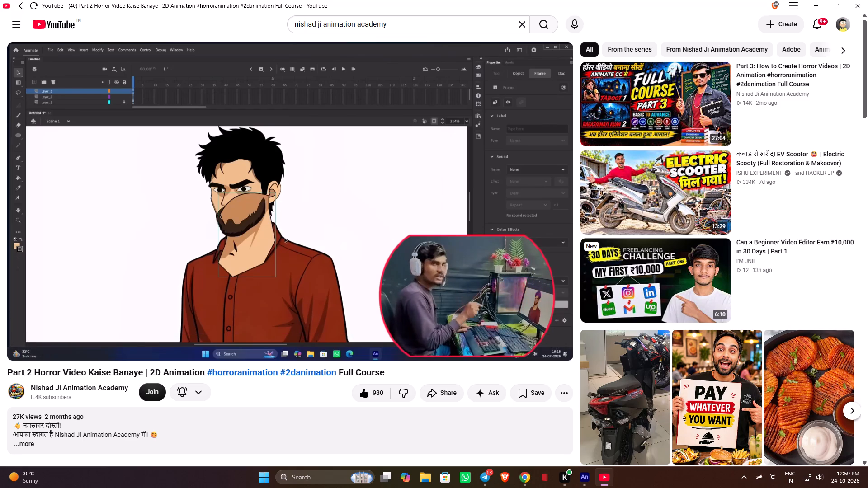
click(377, 222)
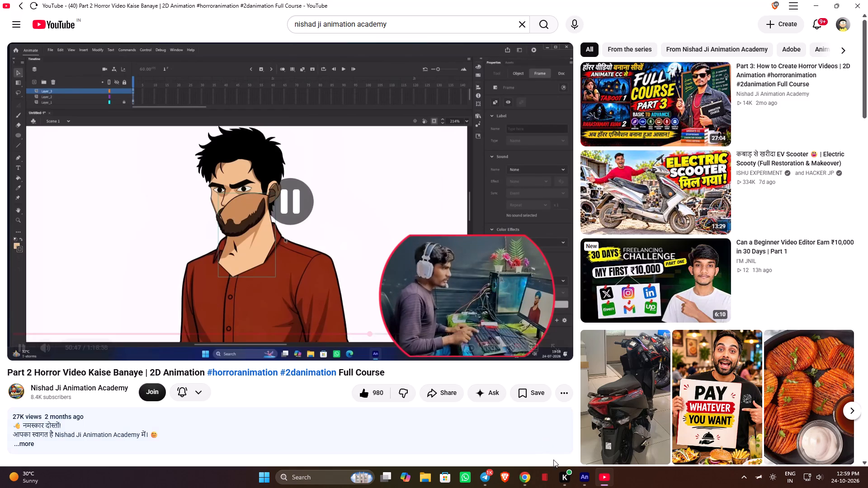